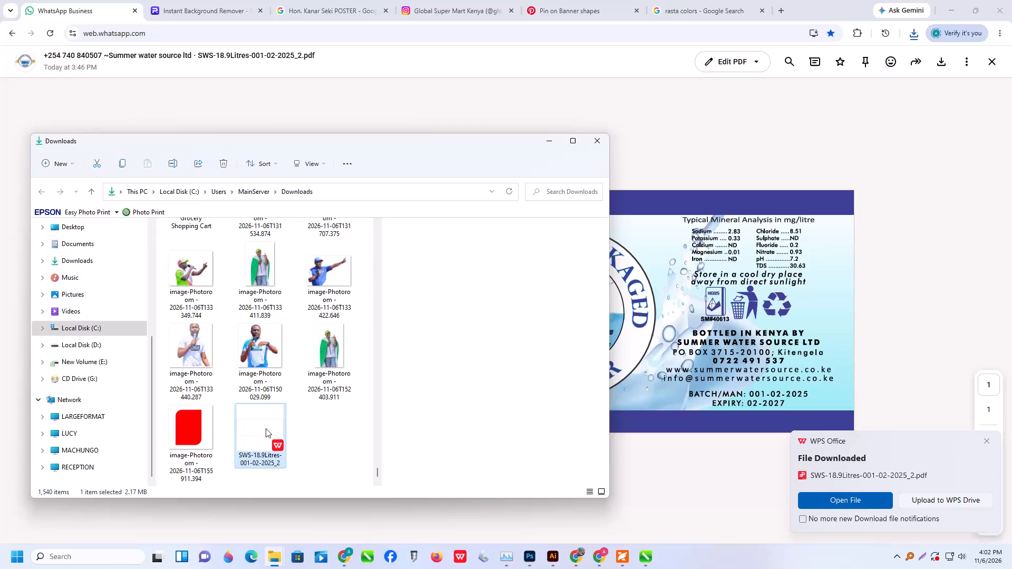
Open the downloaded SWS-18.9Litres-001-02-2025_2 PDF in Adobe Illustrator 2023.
{"action": "left_click", "coordinate": [313, 306]}
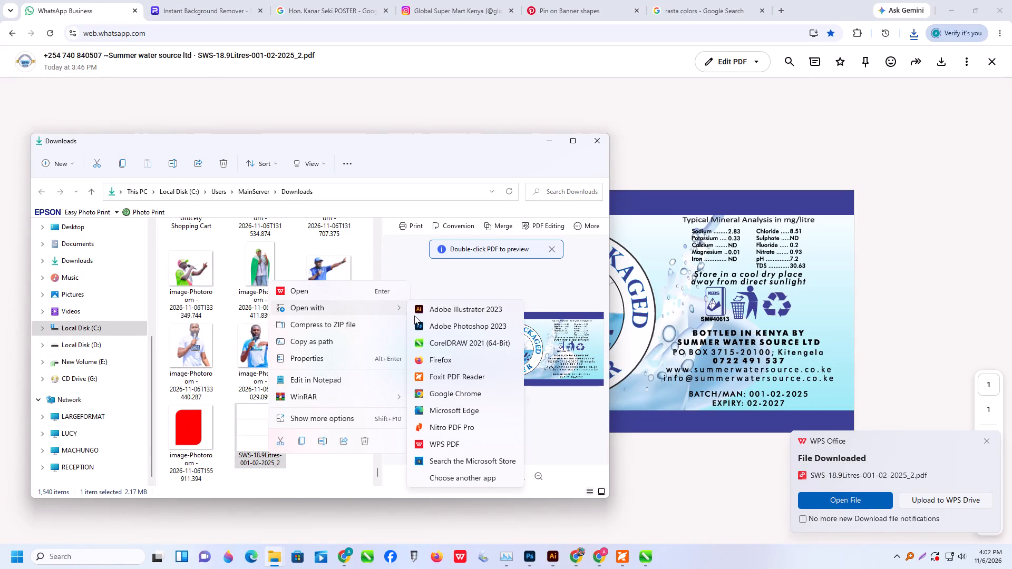
{"action": "left_click", "coordinate": [442, 313]}
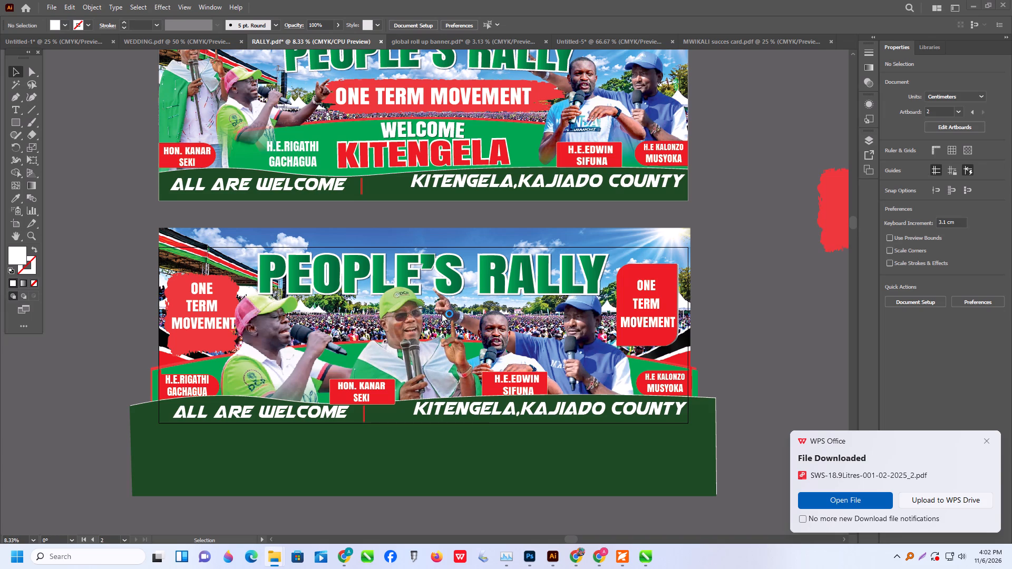
{"action": "left_click", "coordinate": [538, 319]}
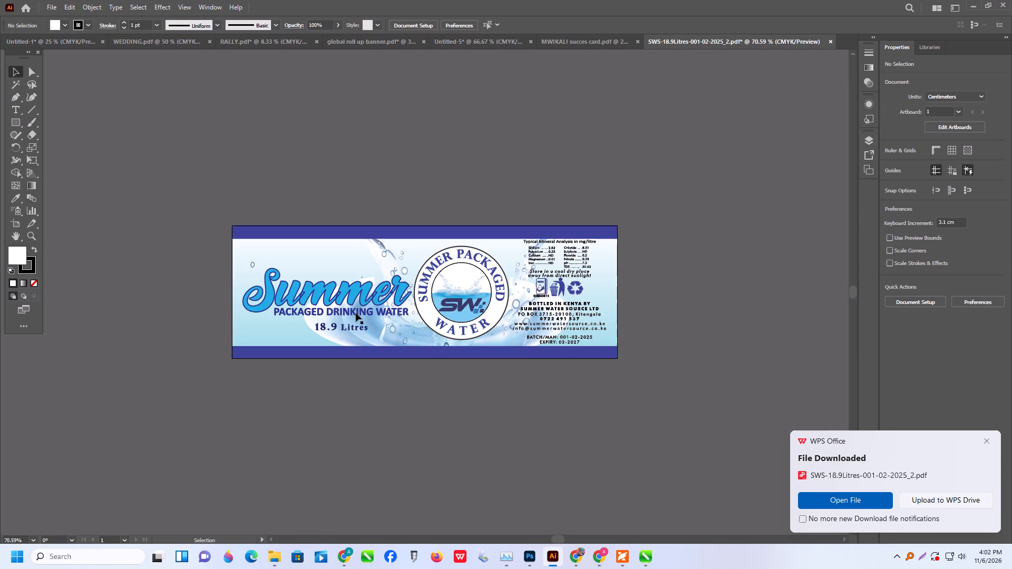
Isolate the label's clip group containing the BATCH/MAN and EXPIRY lines and select individual digits of the batch month.
{"action": "scroll", "coordinate": [554, 374], "scroll_direction": "up", "scroll_amount": 3}
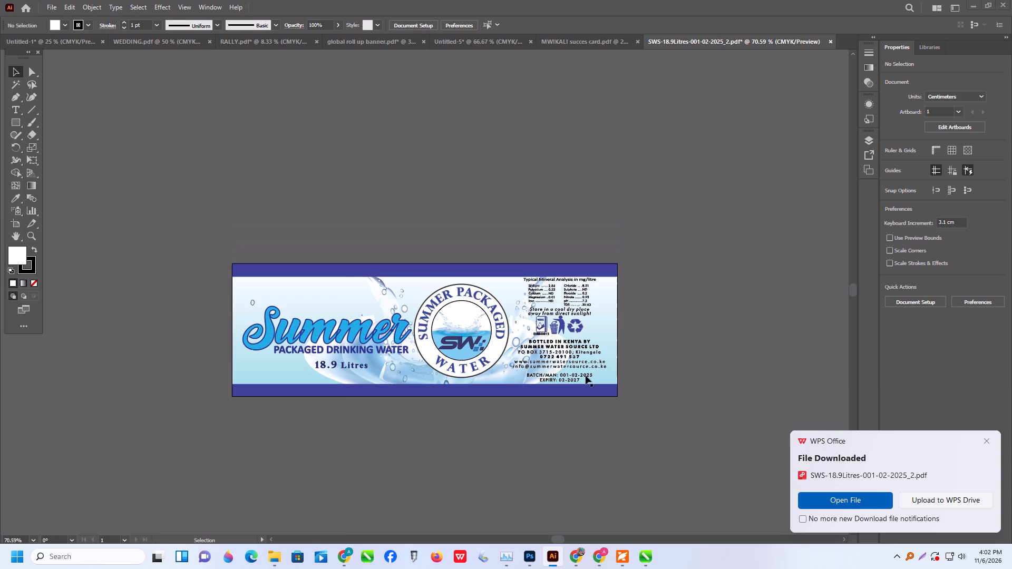
{"action": "scroll", "coordinate": [583, 385], "scroll_direction": "up", "scroll_amount": 2, "text": "alt"}
{"action": "left_click", "coordinate": [631, 375]}
{"action": "left_click", "coordinate": [638, 375]}
{"action": "left_click", "coordinate": [645, 397]}
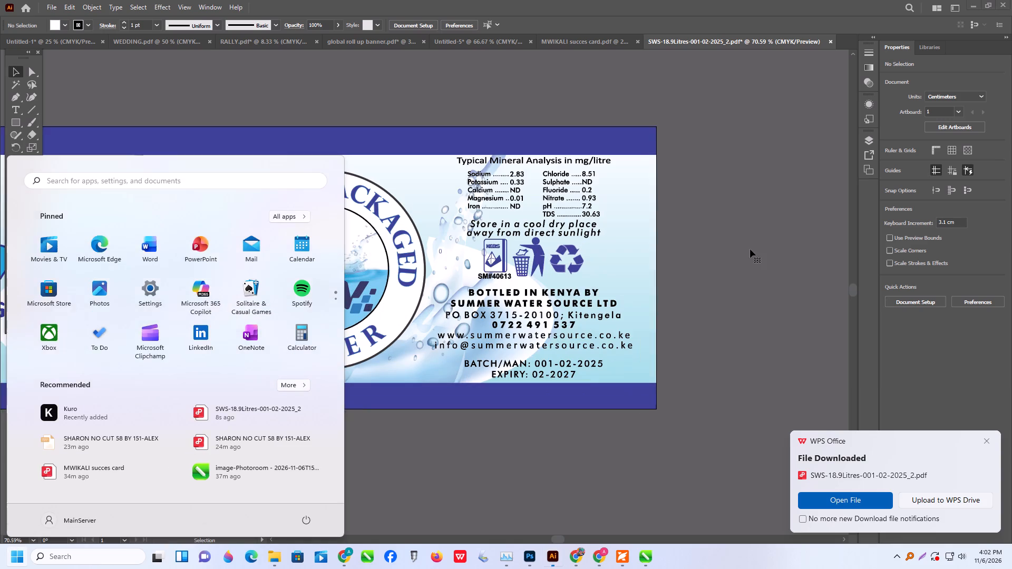
{"action": "left_click", "coordinate": [752, 251]}
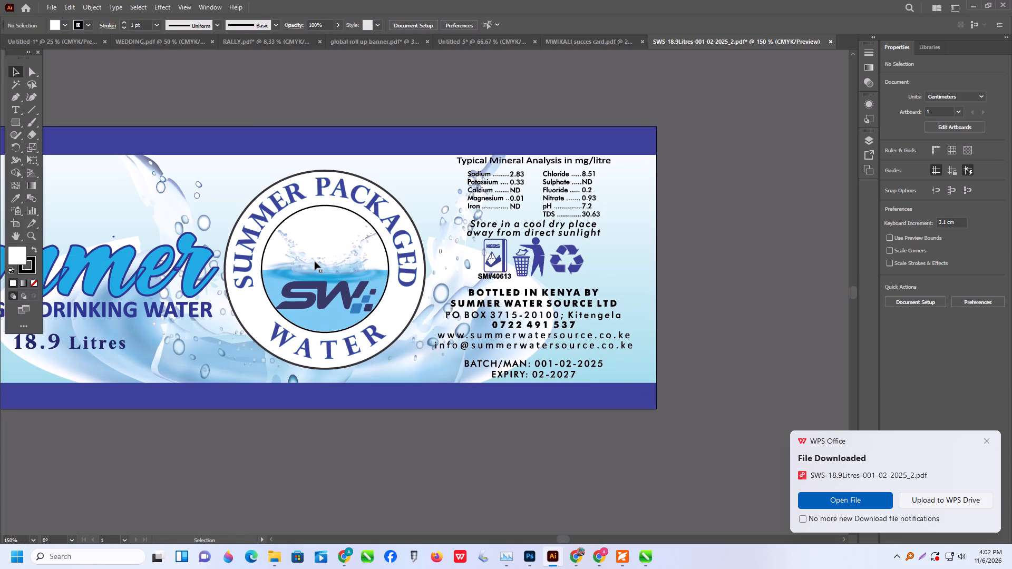
{"action": "scroll", "coordinate": [620, 388], "scroll_direction": "up", "scroll_amount": 1, "text": "alt"}
{"action": "scroll", "coordinate": [620, 390], "scroll_direction": "up", "scroll_amount": 4}
{"action": "scroll", "coordinate": [526, 352], "scroll_direction": "up", "scroll_amount": 1, "text": "alt"}
{"action": "scroll", "coordinate": [538, 417], "scroll_direction": "up", "scroll_amount": 2, "text": "alt"}
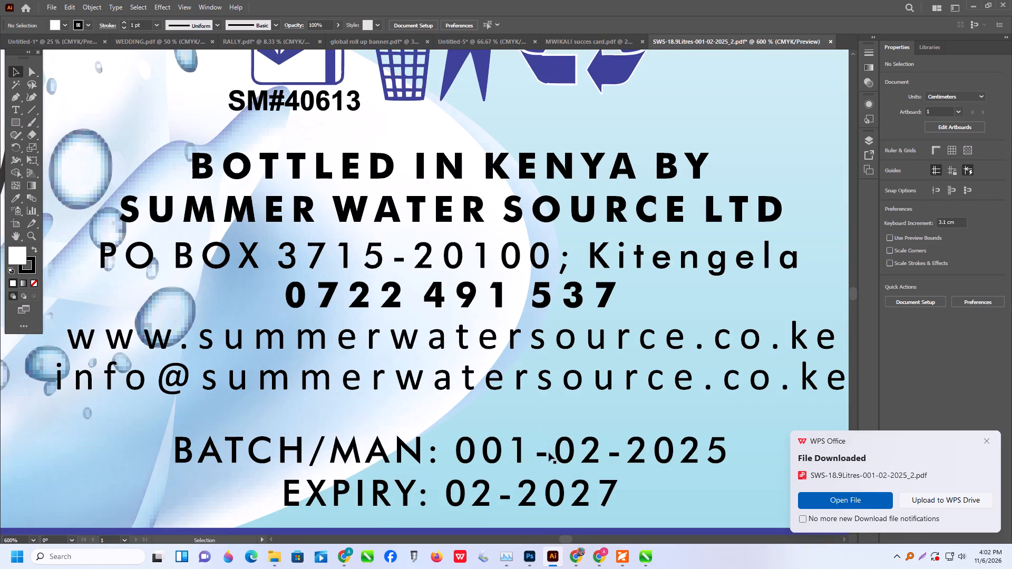
{"action": "left_click", "coordinate": [549, 453]}
{"action": "triple_click", "coordinate": [572, 455]}
{"action": "double_click", "coordinate": [572, 455]}
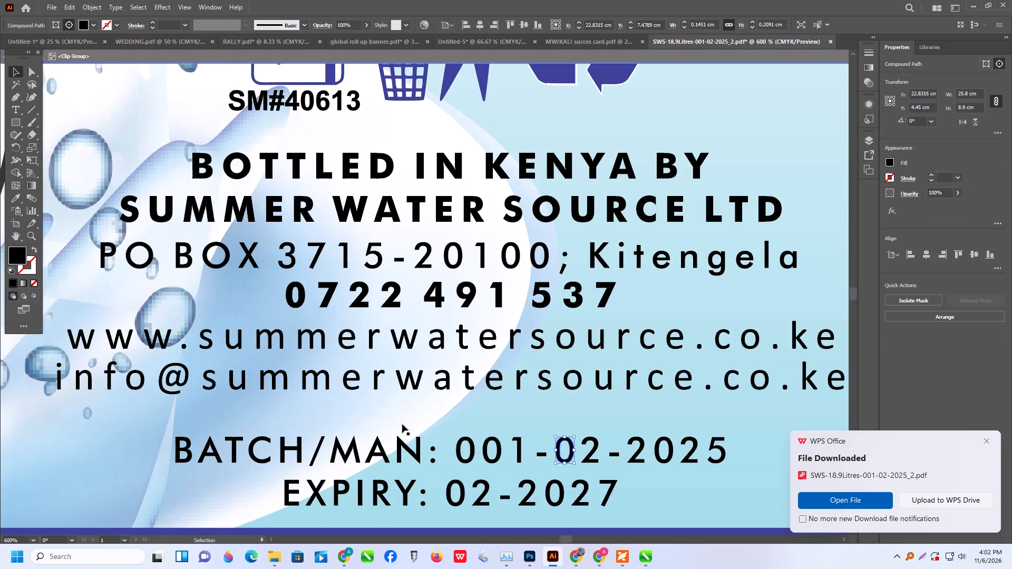
{"action": "scroll", "coordinate": [402, 424], "scroll_direction": "down", "scroll_amount": 2, "text": "alt"}
{"action": "scroll", "coordinate": [467, 438], "scroll_direction": "down", "scroll_amount": 3}
{"action": "scroll", "coordinate": [499, 405], "scroll_direction": "up", "scroll_amount": 1, "text": "alt"}
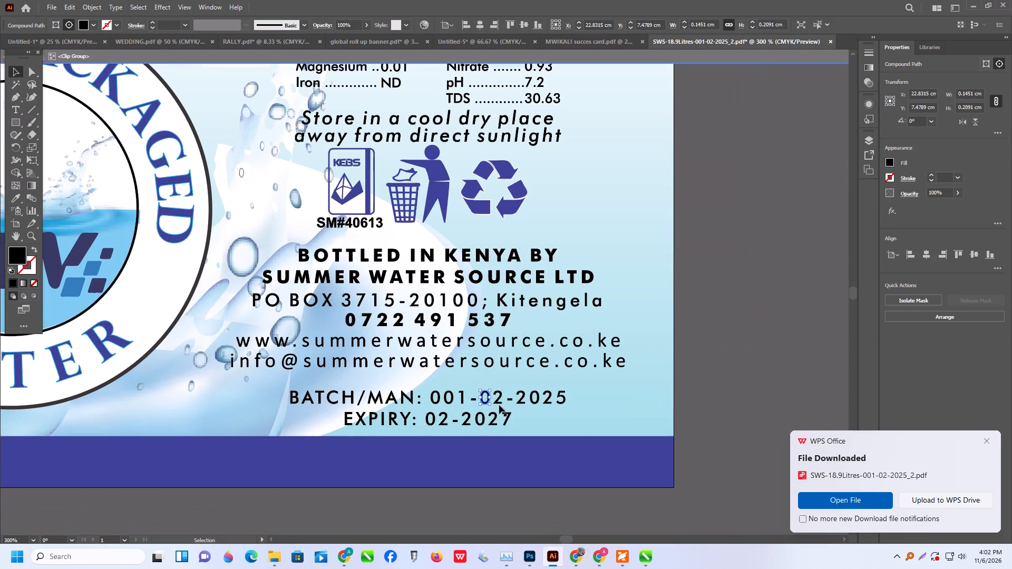
{"action": "scroll", "coordinate": [499, 405], "scroll_direction": "up", "scroll_amount": 1, "text": "alt"}
{"action": "left_click", "coordinate": [495, 399]}
{"action": "scroll", "coordinate": [495, 397], "scroll_direction": "down", "scroll_amount": 7}
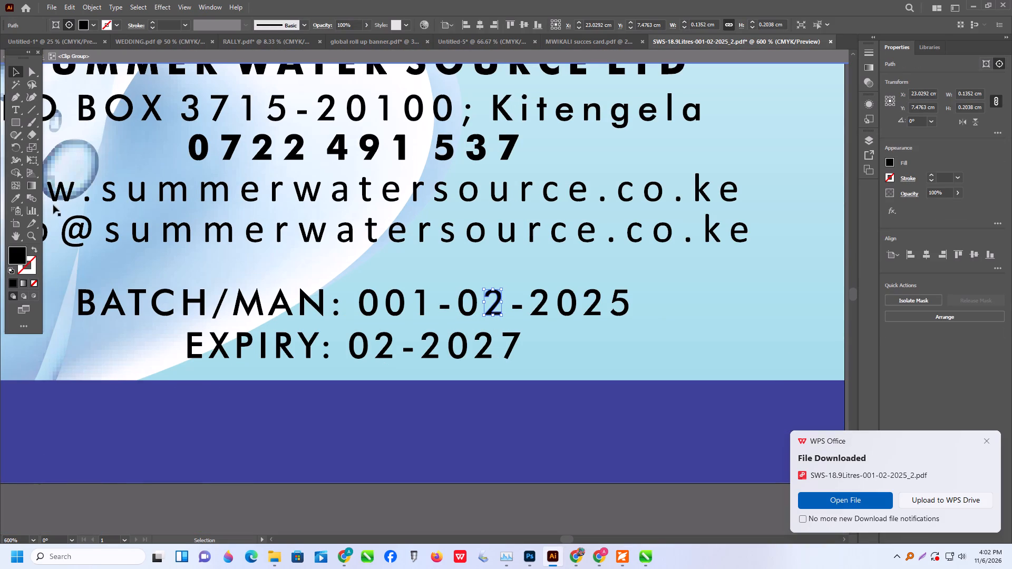
Add a new text object beside the batch and expiry lines reading "001 - 11 2026".
{"action": "left_click", "coordinate": [16, 113]}
{"action": "left_click", "coordinate": [584, 331]}
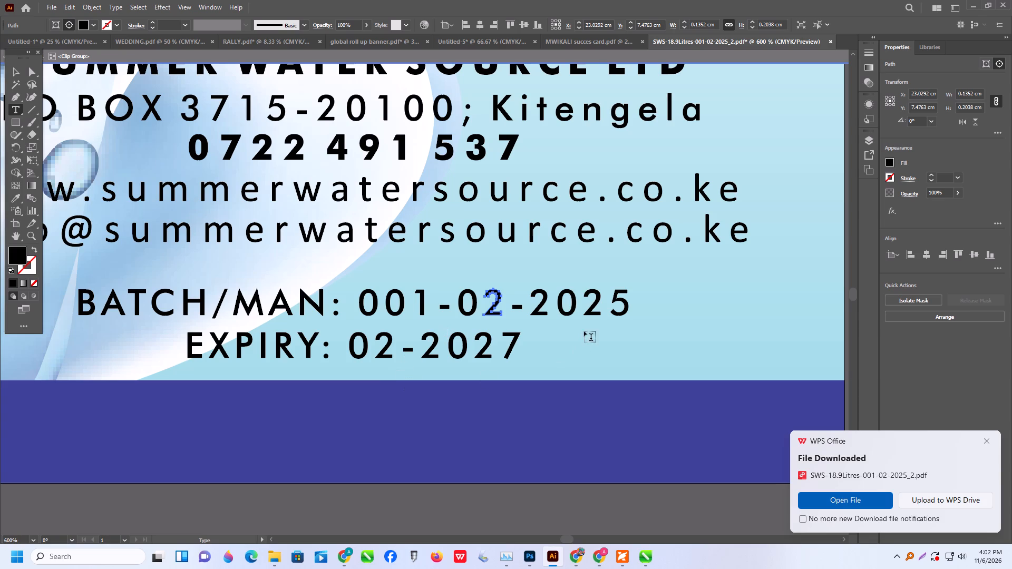
{"action": "type", "text": "01"}
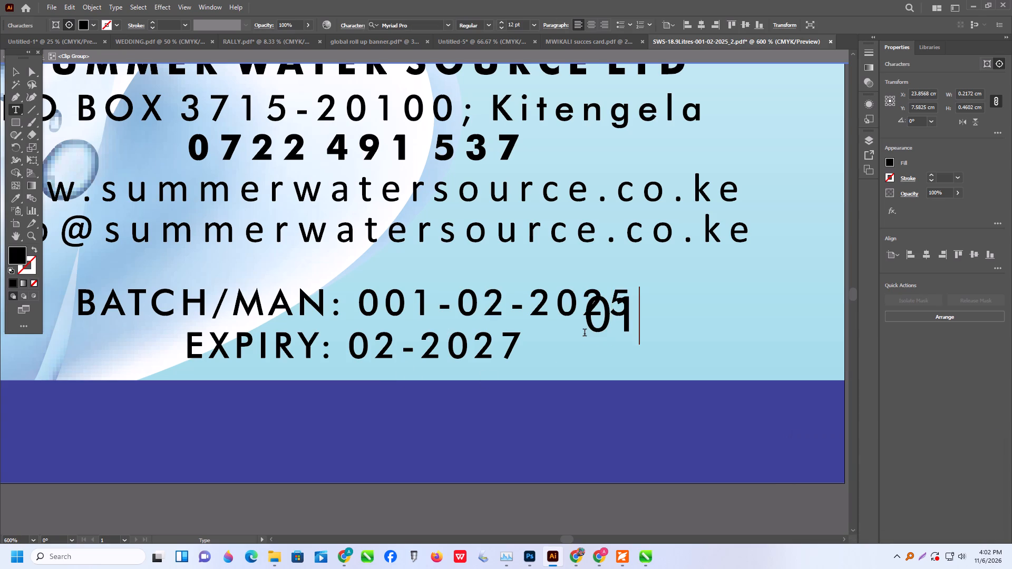
{"action": "left_click", "coordinate": [629, 315]}
{"action": "left_click", "coordinate": [624, 305]}
{"action": "key", "text": "0"}
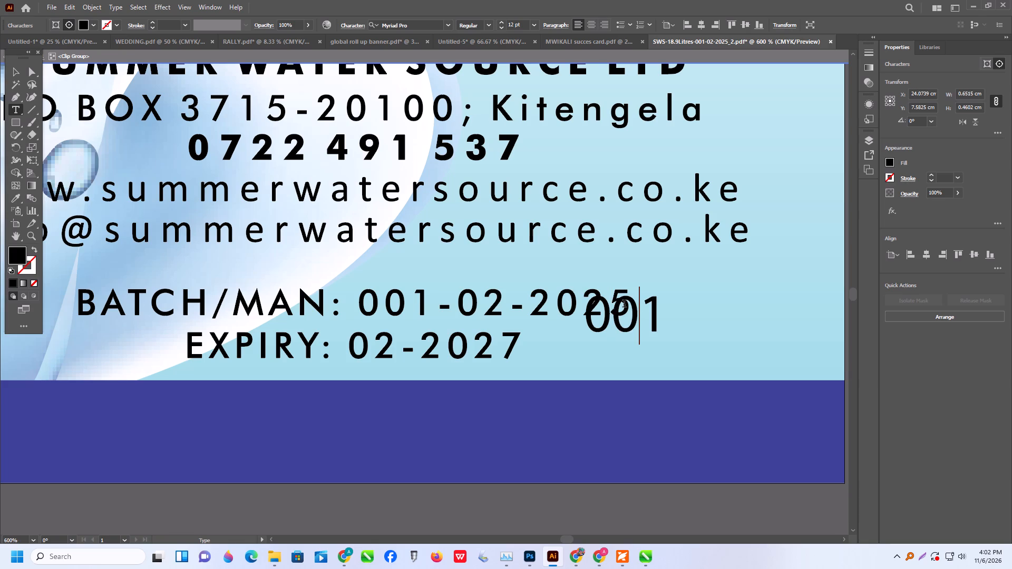
{"action": "left_click", "coordinate": [658, 302]}
{"action": "key", "text": "space"}
{"action": "type", "text": "-"}
{"action": "key", "text": "space"}
{"action": "type", "text": "11"}
{"action": "key", "text": "space"}
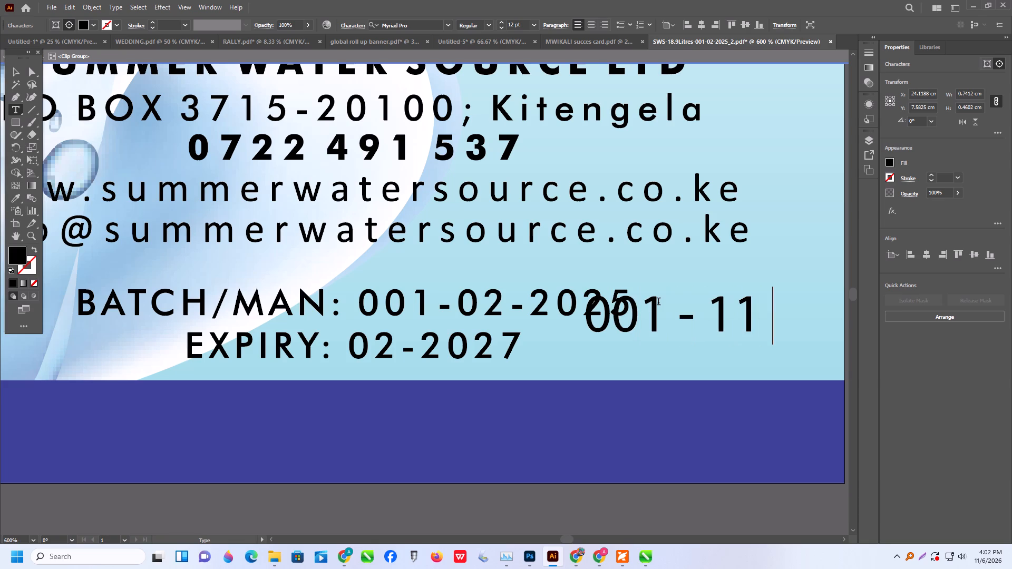
{"action": "type", "text": "2026"}
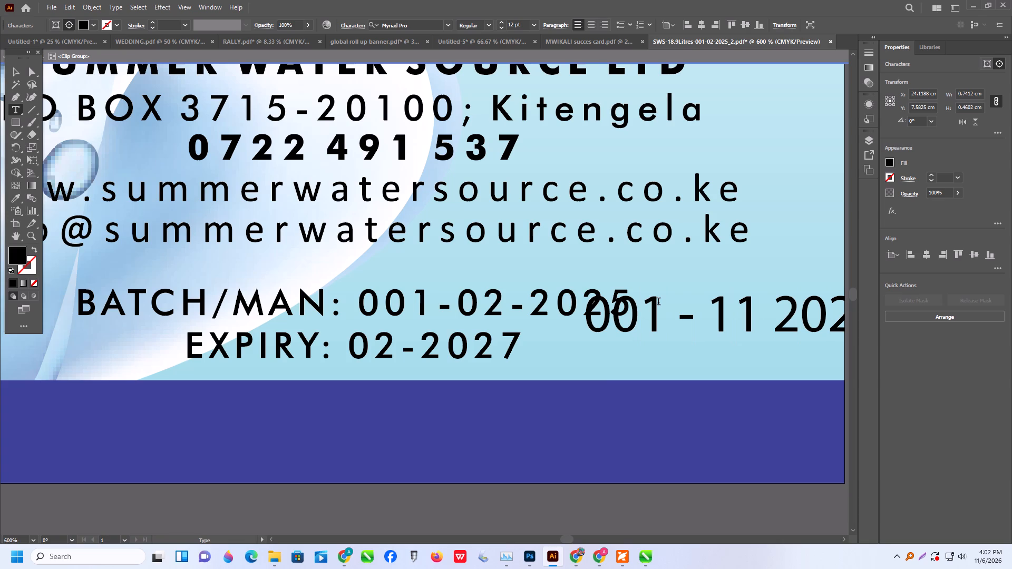
Add a second line reading "11-2028" to the new date text.
{"action": "key", "text": "Return"}
{"action": "key", "text": "0"}
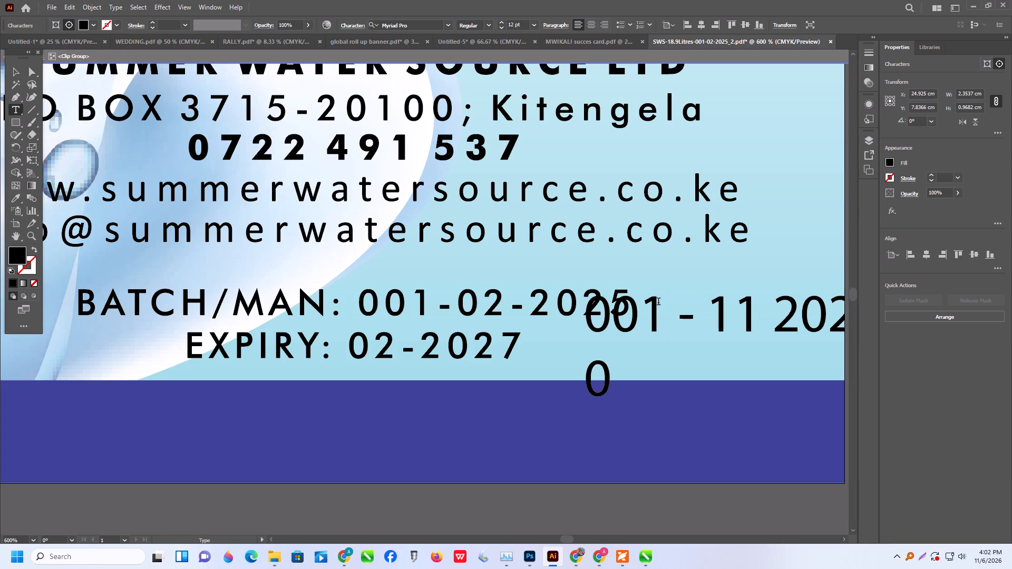
{"action": "key", "text": "BackSpace"}
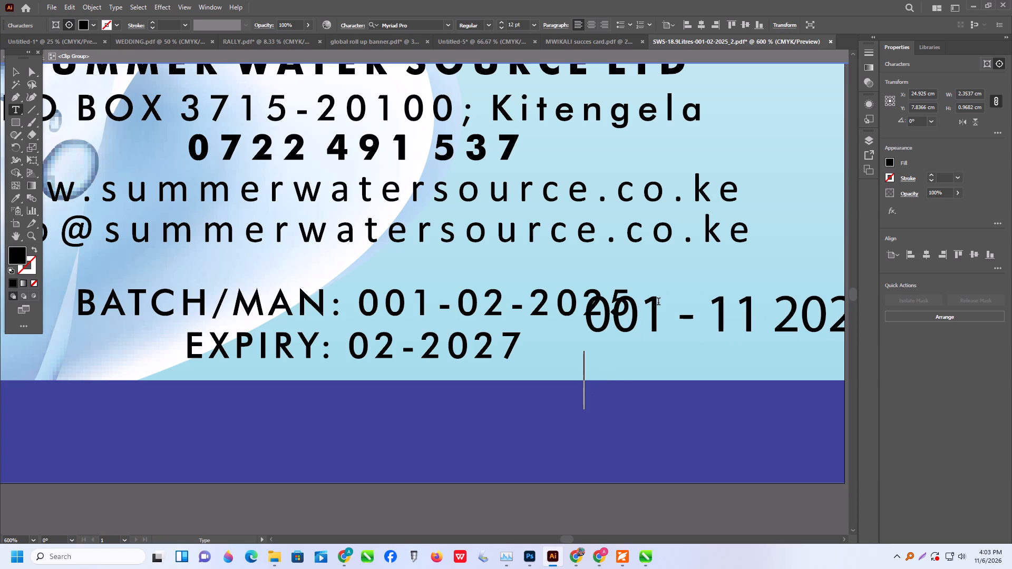
{"action": "type", "text": "11"}
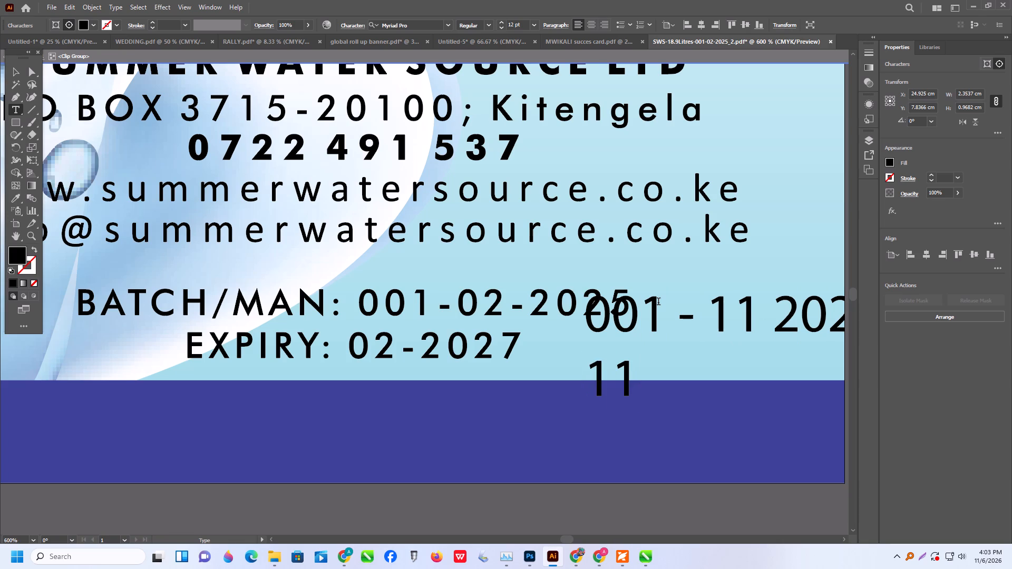
{"action": "type", "text": "-2"}
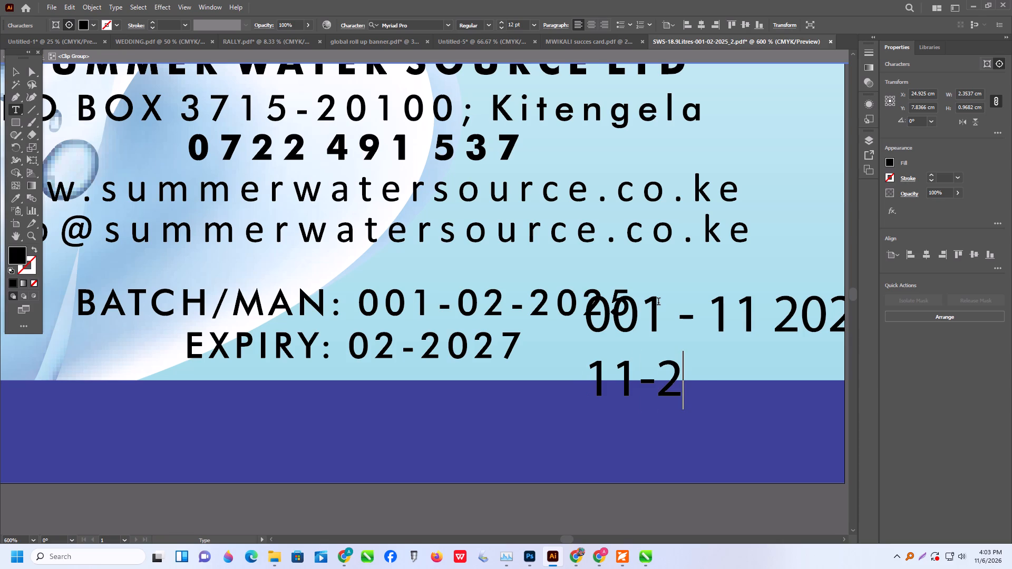
{"action": "type", "text": "028"}
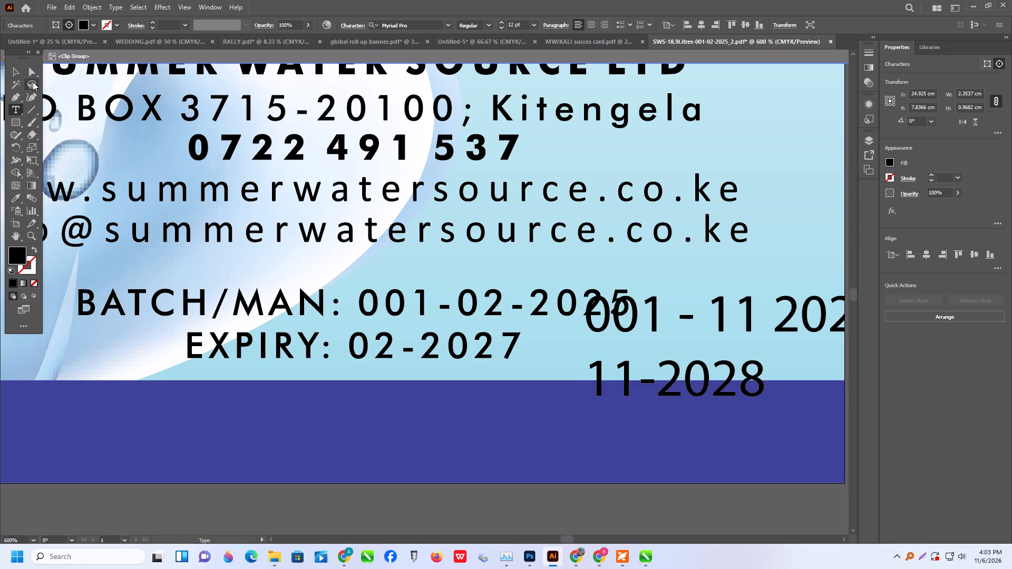
Centre-align the two-line date text and move it below the batch line, partly over the label's dark blue bottom band.
{"action": "left_click", "coordinate": [12, 65]}
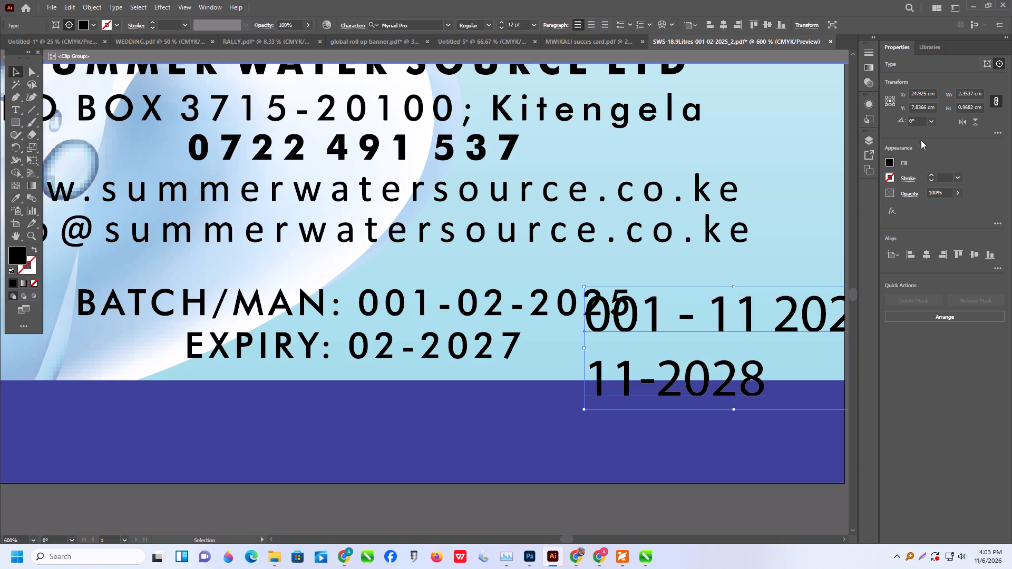
{"action": "left_click", "coordinate": [587, 25]}
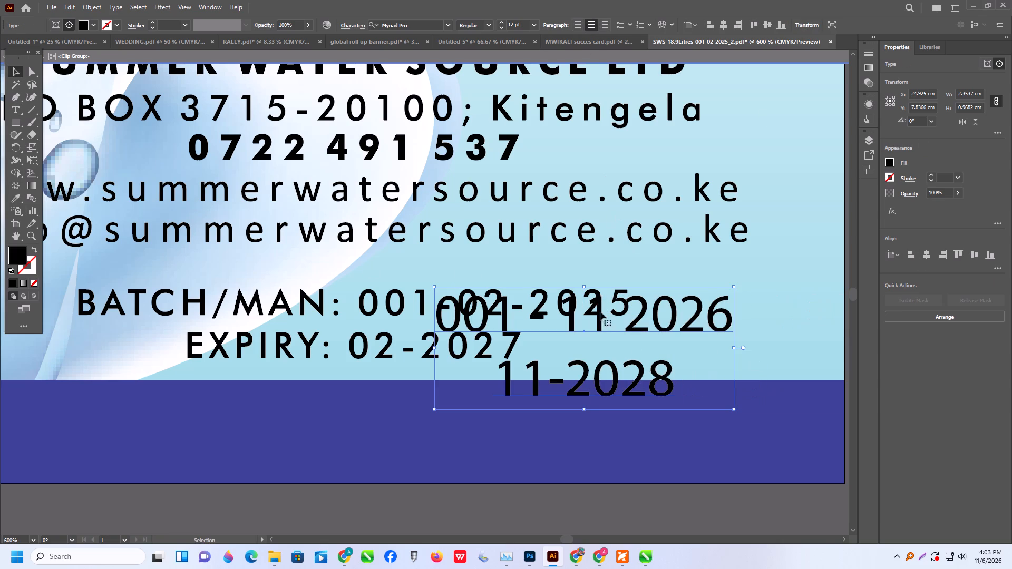
{"action": "scroll", "coordinate": [613, 389], "scroll_direction": "down", "scroll_amount": 3}
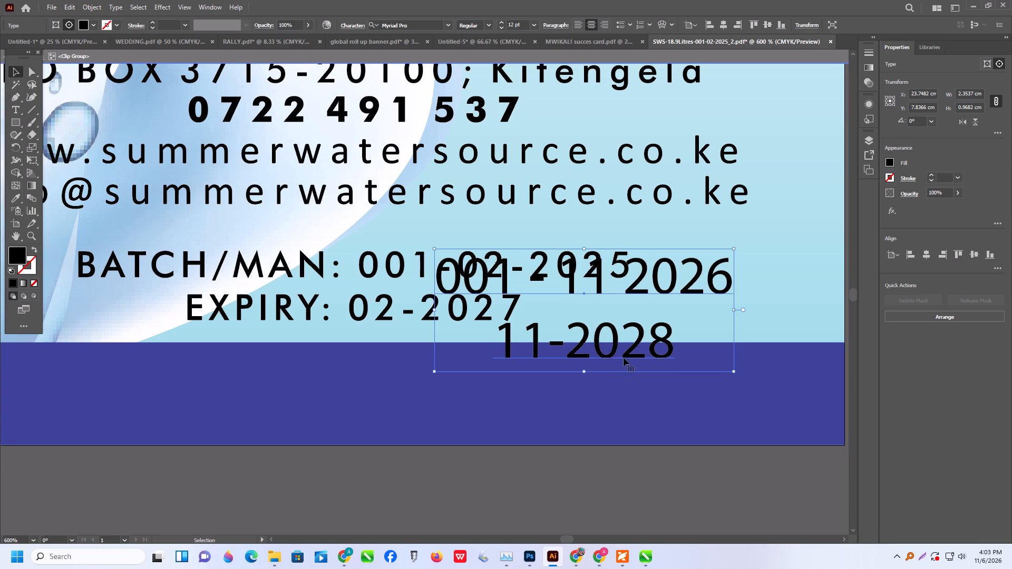
{"action": "left_click_drag", "start_coordinate": [627, 354], "coordinate": [656, 528]}
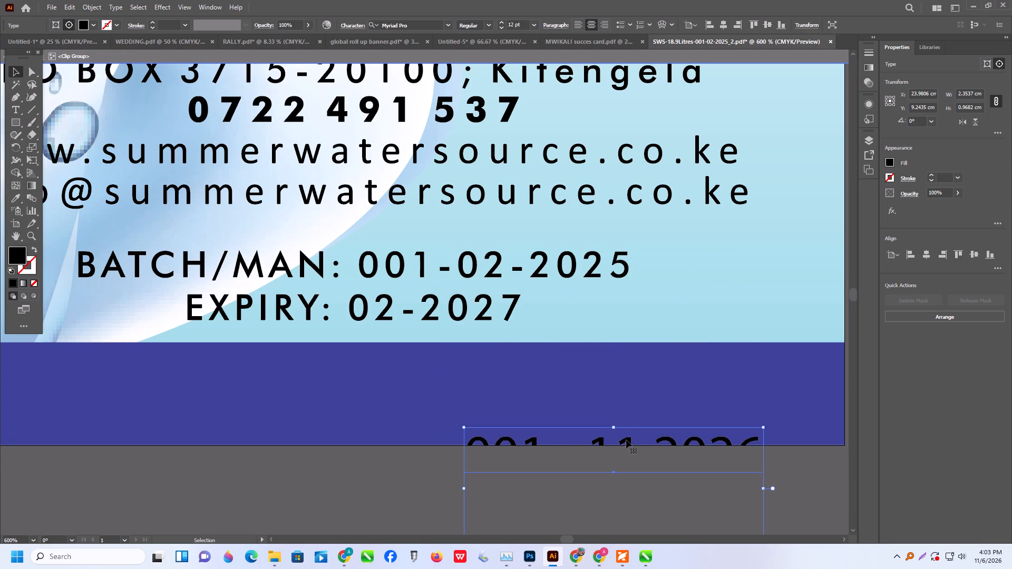
{"action": "left_click_drag", "start_coordinate": [626, 439], "coordinate": [653, 308]}
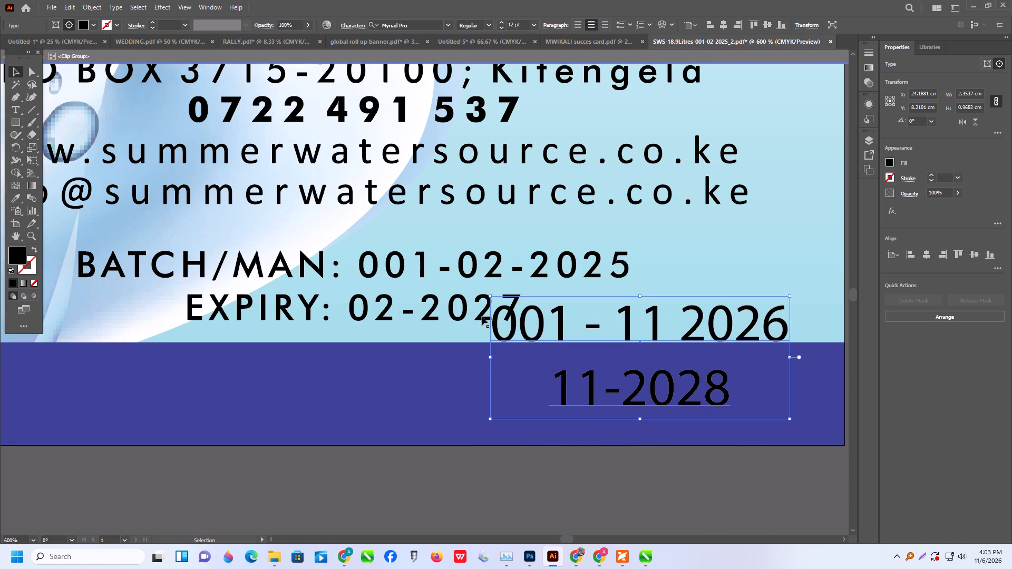
Delete all the outlined date characters following "EXPIRY:", keeping the label word.
{"action": "left_click", "coordinate": [482, 316]}
{"action": "key", "text": "Delete"}
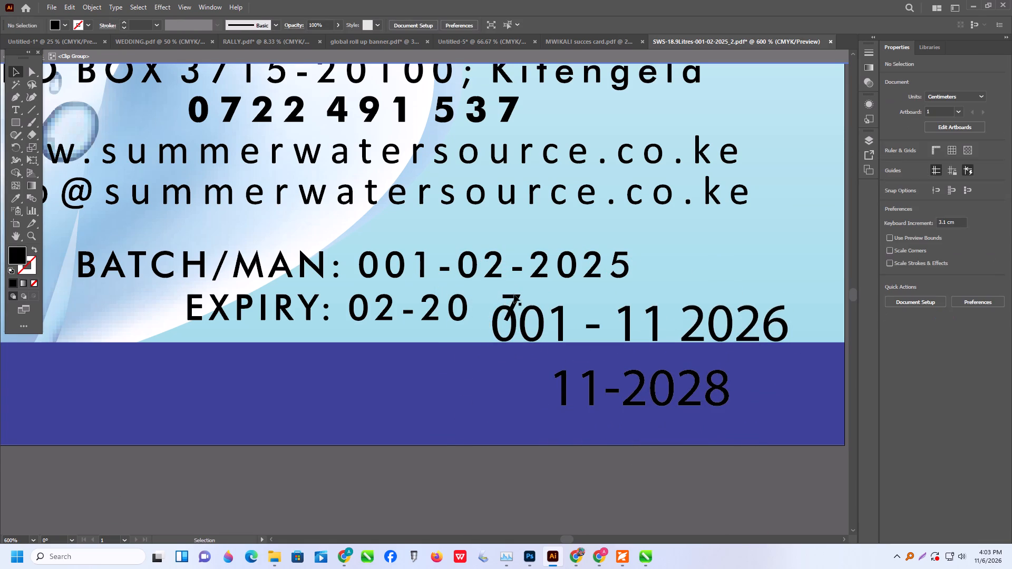
{"action": "left_click", "coordinate": [514, 295]}
{"action": "key", "text": "Delete"}
{"action": "left_click", "coordinate": [451, 308]}
{"action": "key", "text": "Delete"}
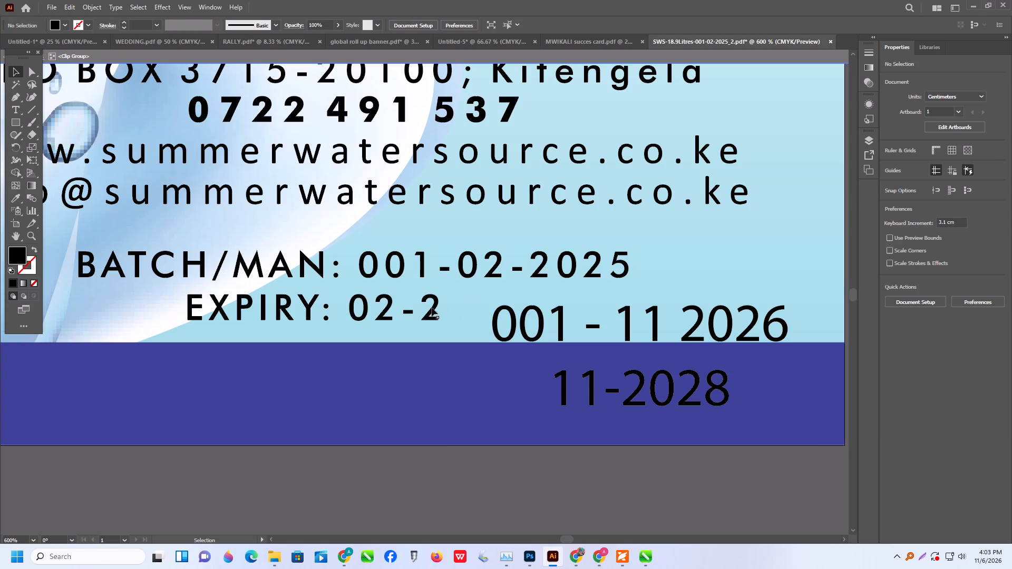
{"action": "left_click", "coordinate": [432, 308]}
{"action": "key", "text": "Delete"}
{"action": "left_click", "coordinate": [408, 313]}
{"action": "key", "text": "Delete"}
{"action": "left_click", "coordinate": [385, 312]}
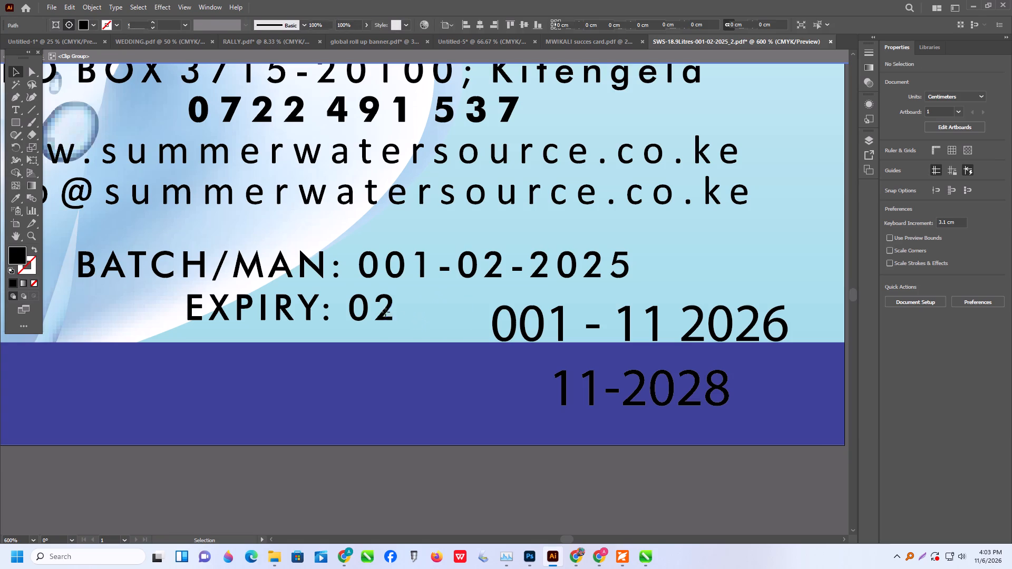
{"action": "key", "text": "Delete"}
{"action": "left_click", "coordinate": [359, 317]}
{"action": "key", "text": "Delete"}
Delete all the outlined date characters following "BATCH/MAN:", keeping the label words.
{"action": "left_click", "coordinate": [368, 274]}
{"action": "key", "text": "Delete"}
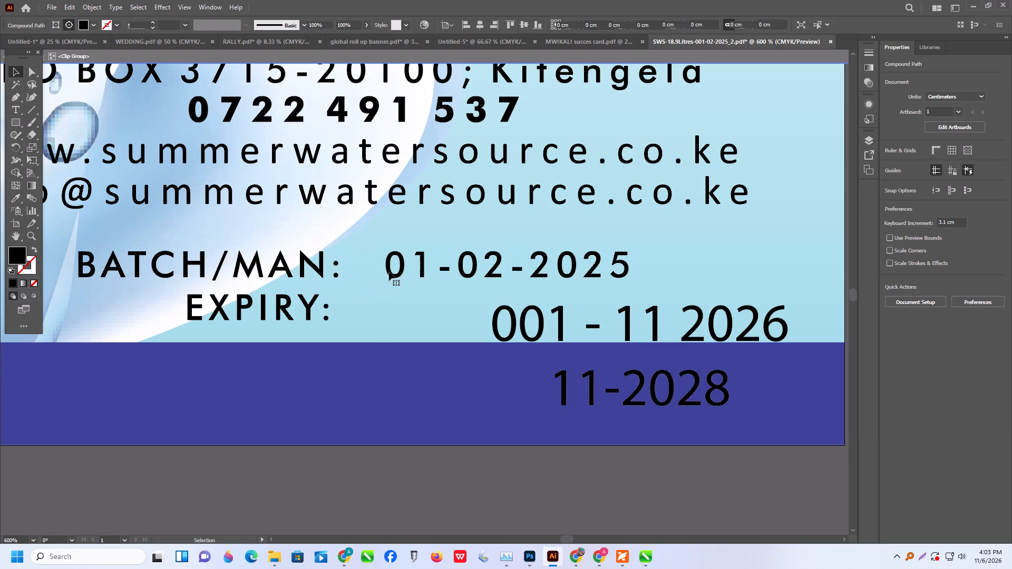
{"action": "left_click", "coordinate": [390, 273]}
{"action": "key", "text": "Delete"}
{"action": "left_click", "coordinate": [424, 270]}
{"action": "key", "text": "Delete"}
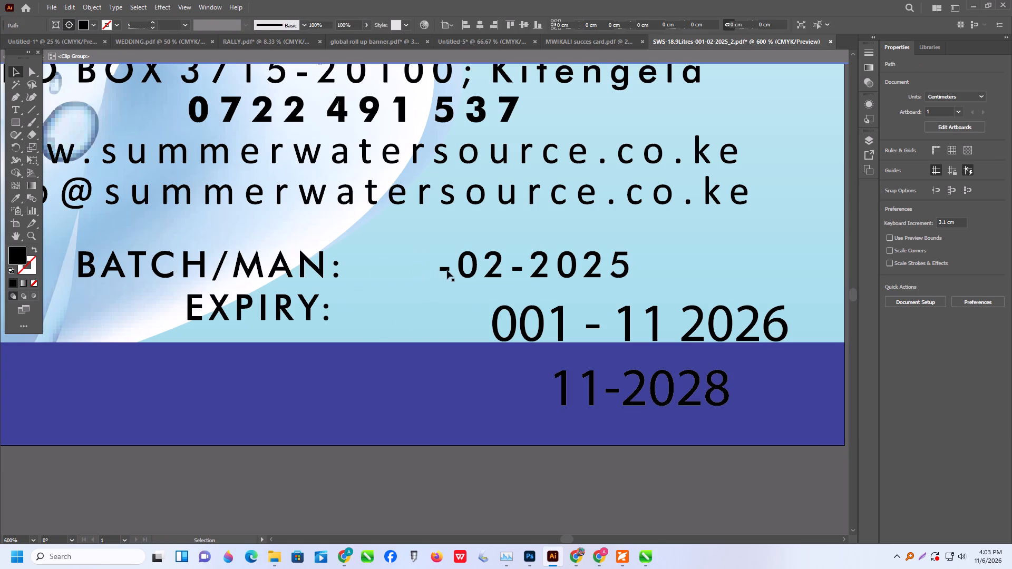
{"action": "left_click", "coordinate": [445, 268]}
{"action": "key", "text": "Delete"}
{"action": "left_click", "coordinate": [464, 272]}
{"action": "key", "text": "Delete"}
{"action": "left_click", "coordinate": [492, 276]}
{"action": "key", "text": "Delete"}
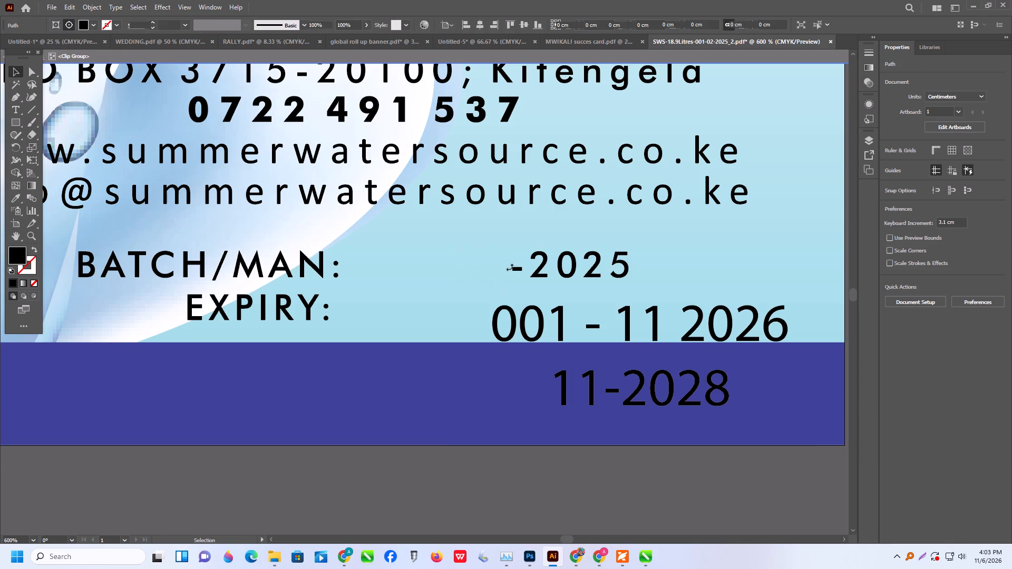
{"action": "left_click", "coordinate": [520, 269]}
{"action": "key", "text": "Delete"}
{"action": "left_click", "coordinate": [534, 275]}
{"action": "key", "text": "Delete"}
{"action": "left_click", "coordinate": [568, 274]}
{"action": "key", "text": "Delete"}
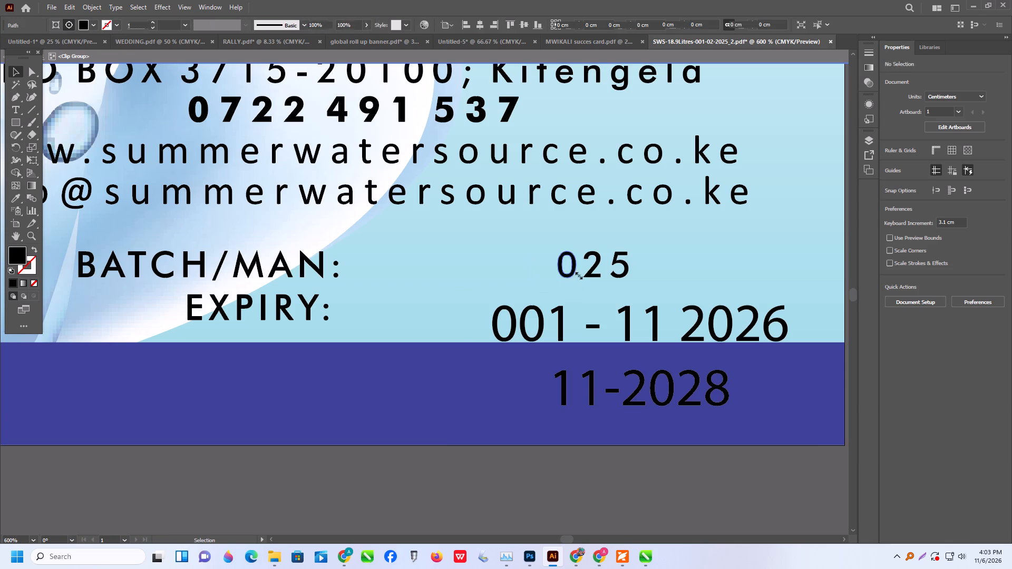
{"action": "left_click", "coordinate": [589, 271]}
{"action": "key", "text": "Delete"}
{"action": "left_click", "coordinate": [625, 269]}
{"action": "key", "text": "Delete"}
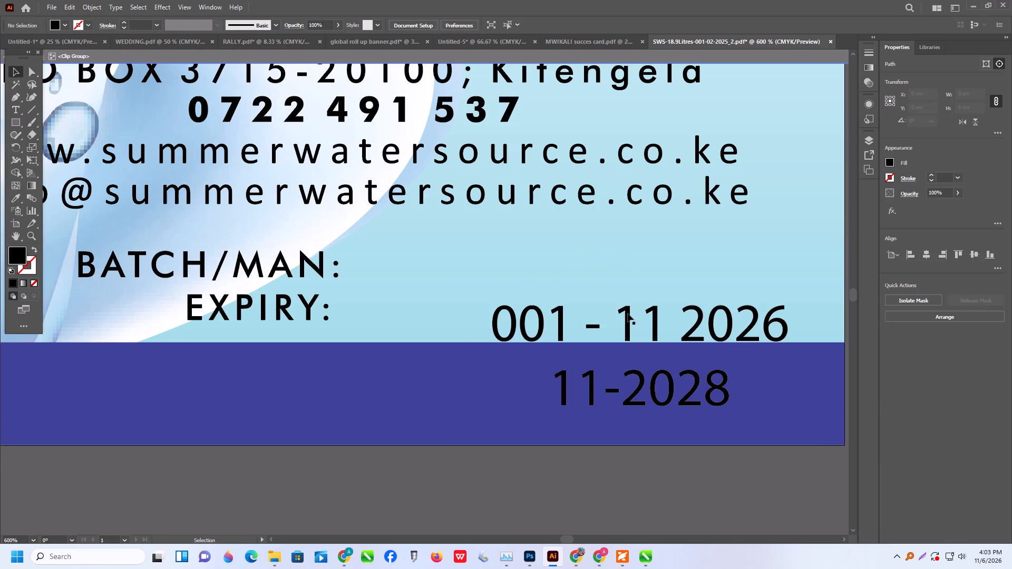
Move the two-line date text beside the BATCH/MAN and EXPIRY labels and scale it down to about 10 pt.
{"action": "left_click_drag", "start_coordinate": [628, 313], "coordinate": [487, 252]}
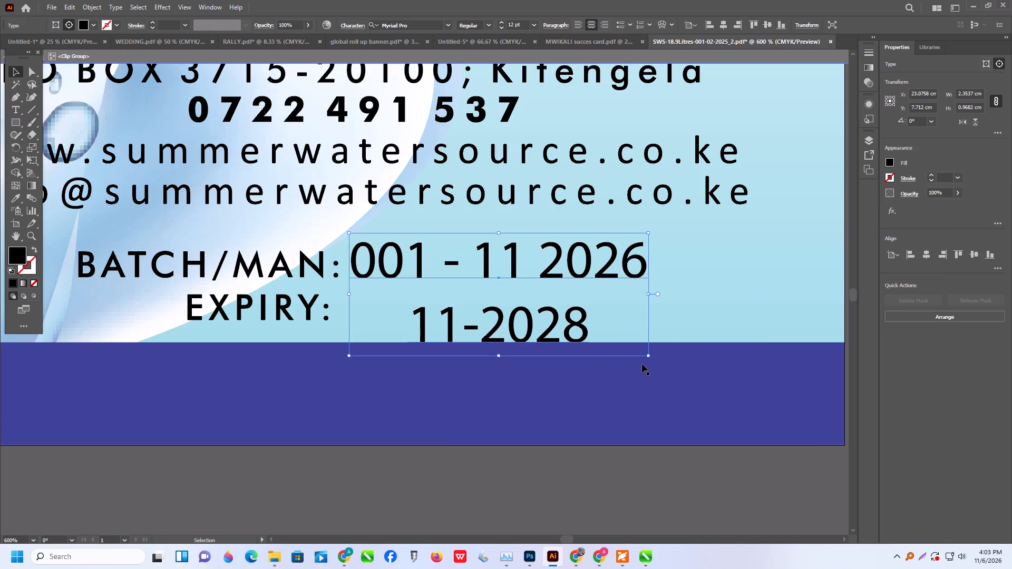
{"action": "left_click_drag", "start_coordinate": [645, 355], "coordinate": [598, 341], "text": "shift"}
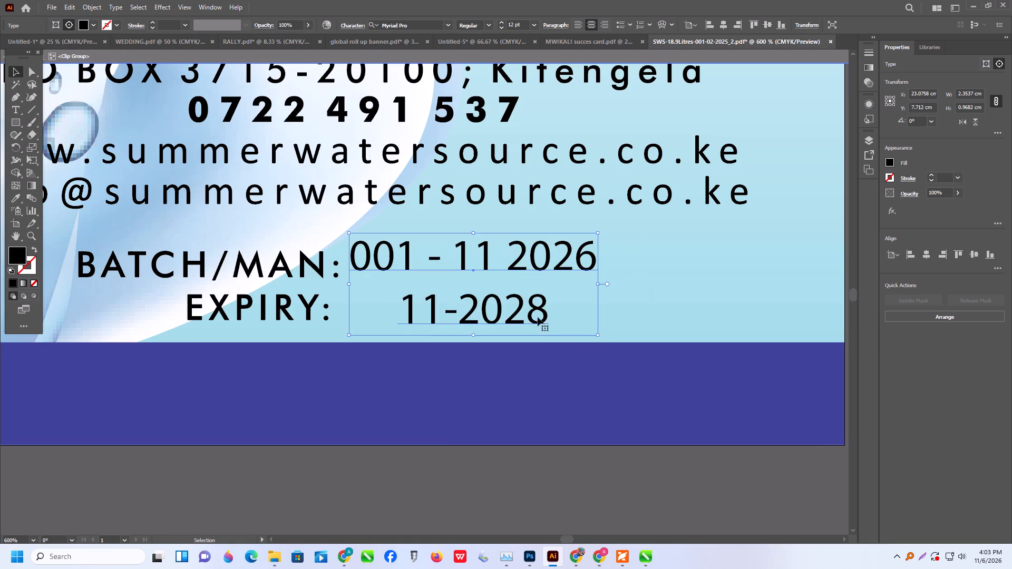
{"action": "left_click_drag", "start_coordinate": [538, 313], "coordinate": [541, 321]}
Exit the clip group's isolation mode and group the entire water label artwork.
{"action": "scroll", "coordinate": [618, 377], "scroll_direction": "down", "scroll_amount": 3, "text": "alt"}
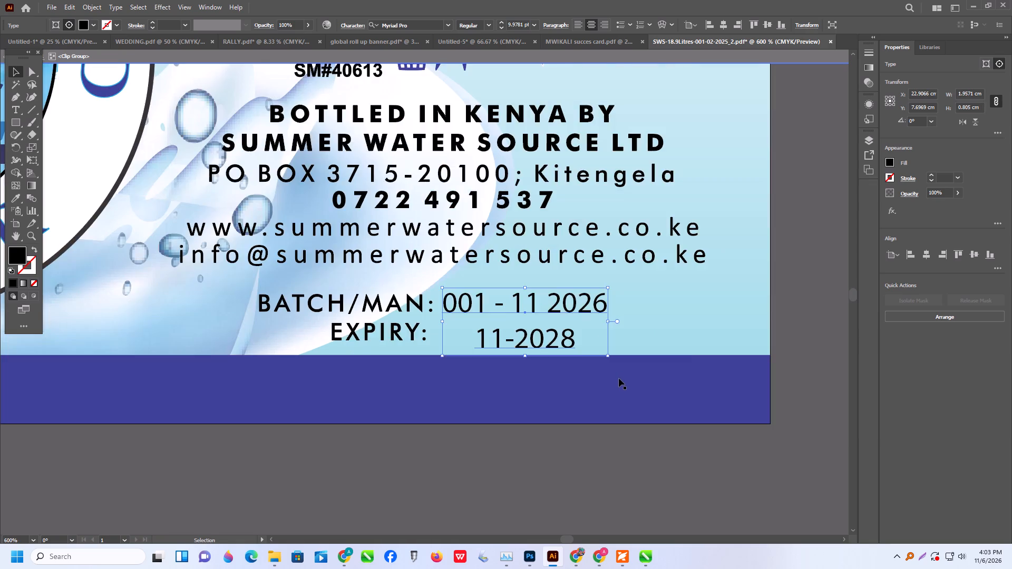
{"action": "scroll", "coordinate": [619, 378], "scroll_direction": "down", "scroll_amount": 3, "text": "alt"}
{"action": "triple_click", "coordinate": [277, 211]}
{"action": "left_click", "coordinate": [277, 211]}
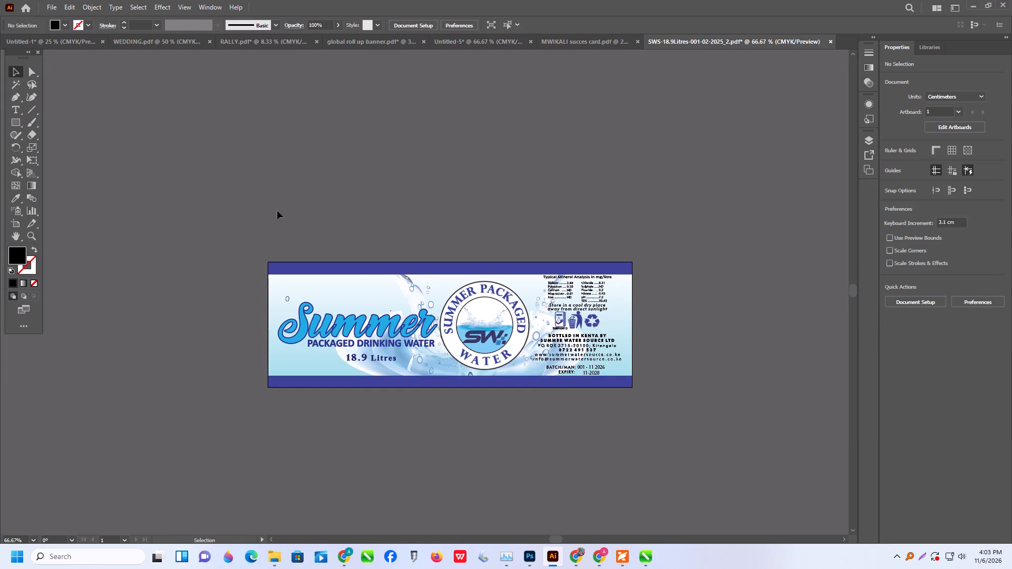
{"action": "left_click_drag", "start_coordinate": [174, 219], "coordinate": [790, 435]}
{"action": "key", "text": "ctrl+g"}
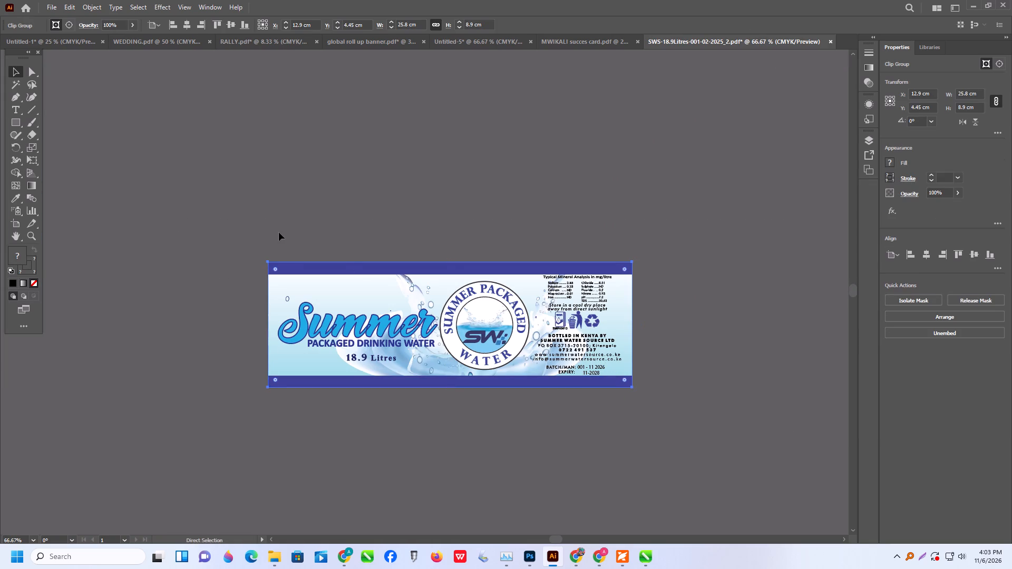
{"action": "left_click_drag", "start_coordinate": [275, 231], "coordinate": [274, 223]}
{"action": "scroll", "coordinate": [276, 218], "scroll_direction": "down", "scroll_amount": 3, "text": "alt"}
{"action": "left_click_drag", "start_coordinate": [244, 208], "coordinate": [526, 354]}
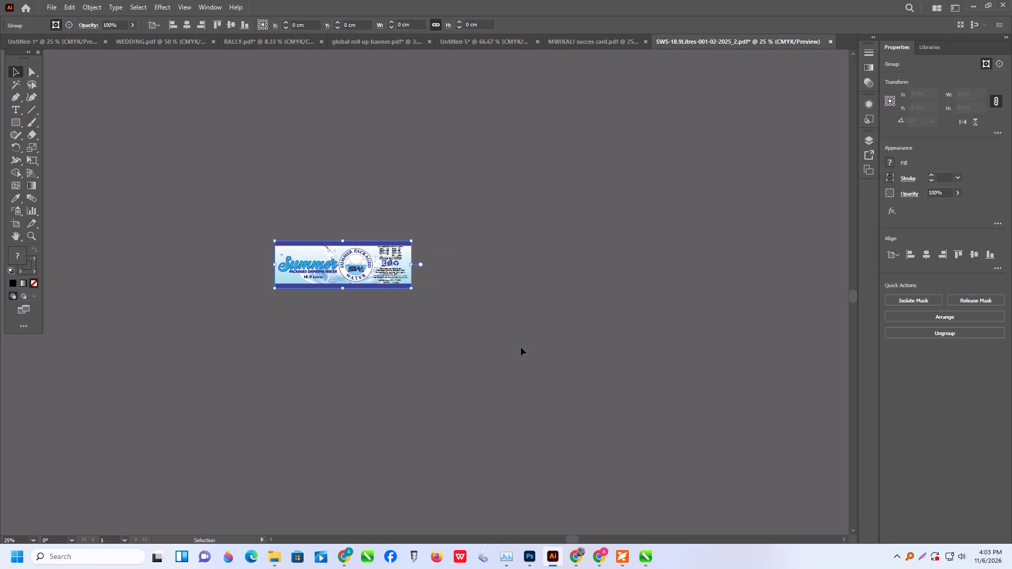
{"action": "left_click", "coordinate": [181, 159]}
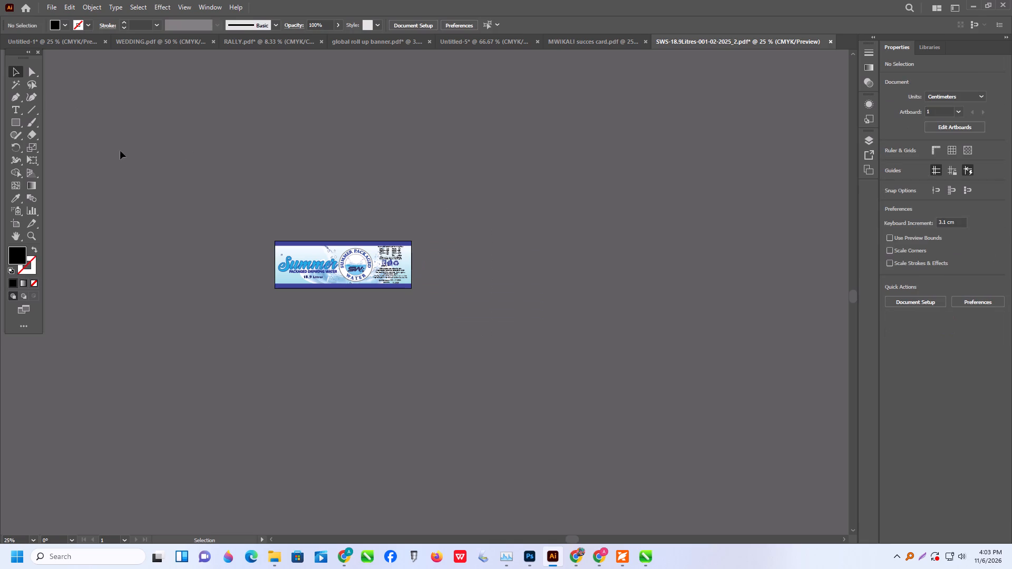
{"action": "left_click", "coordinate": [152, 173]}
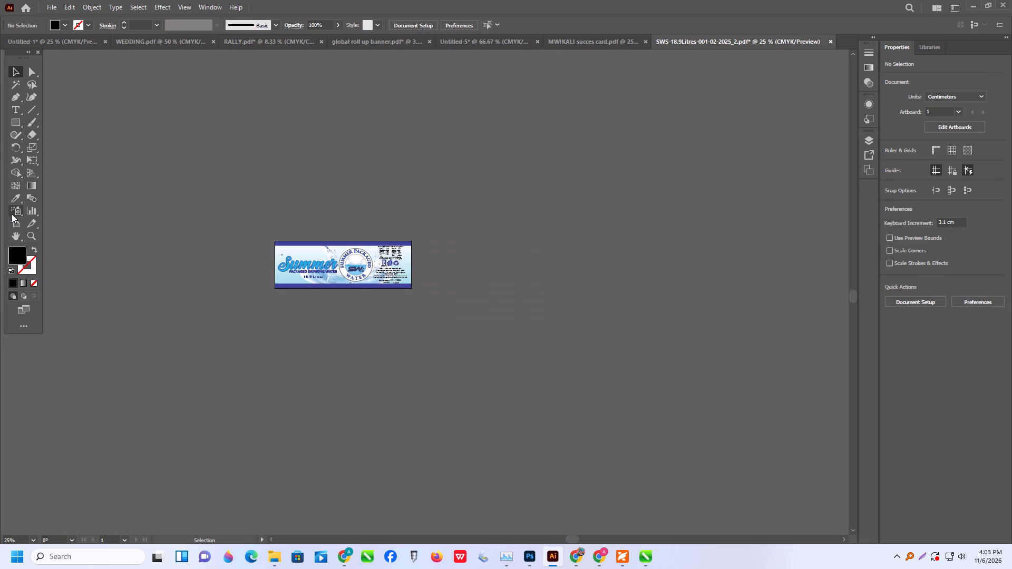
Resize the artboard to 100 cm wide by 50 cm high.
{"action": "left_click", "coordinate": [12, 222]}
{"action": "left_click_drag", "start_coordinate": [979, 93], "coordinate": [888, 92]}
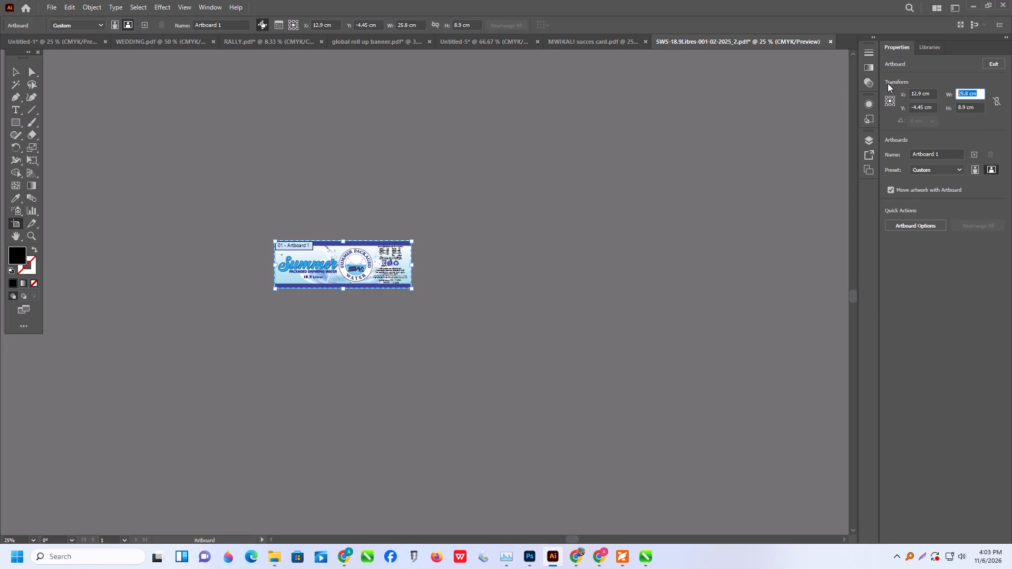
{"action": "type", "text": "100"}
{"action": "key", "text": "Tab"}
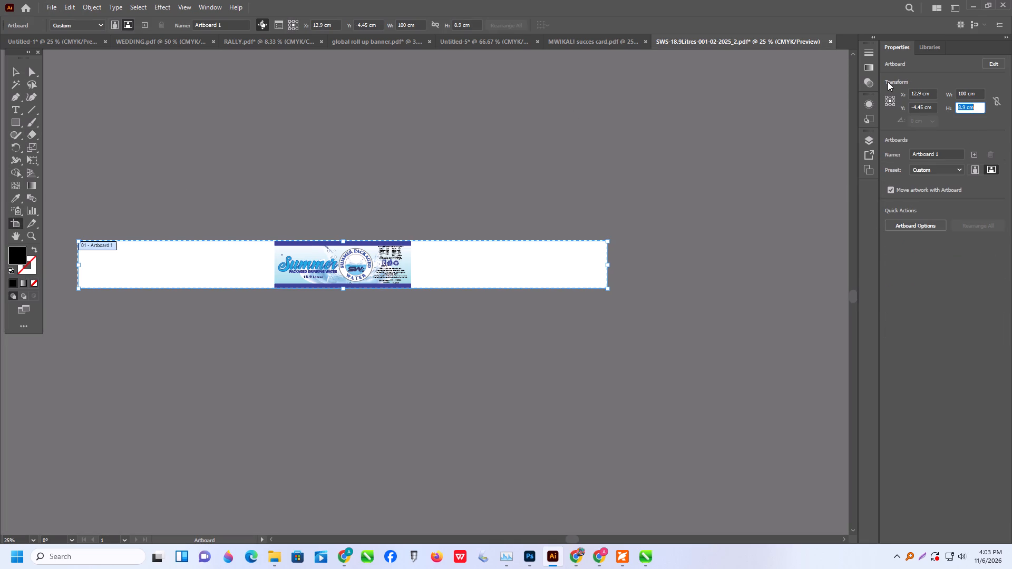
{"action": "type", "text": "50"}
{"action": "key", "text": "Return"}
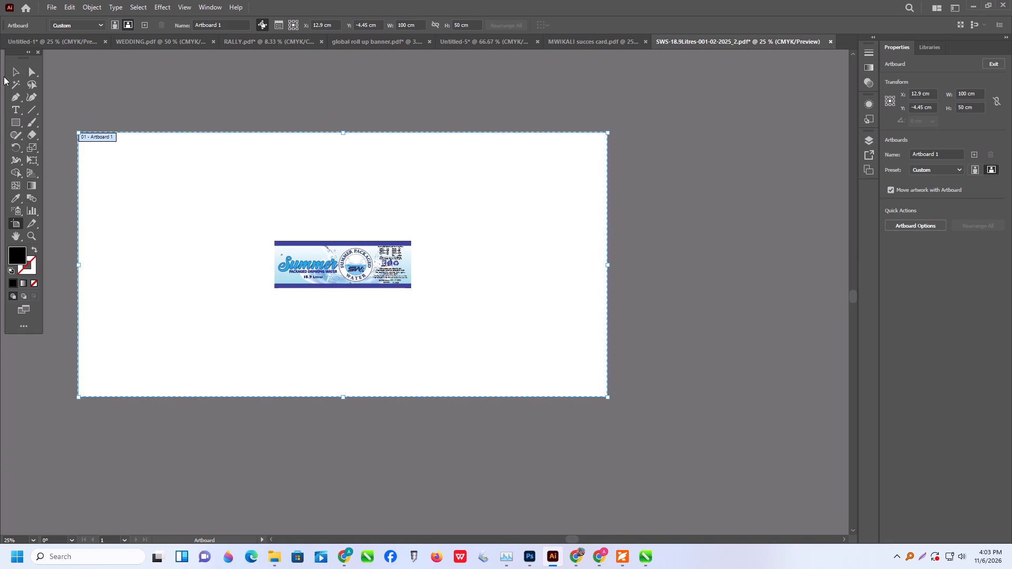
Move the grouped label into the top-left corner of the enlarged artboard.
{"action": "left_click", "coordinate": [16, 72]}
{"action": "left_click", "coordinate": [368, 262]}
{"action": "left_click_drag", "start_coordinate": [377, 277], "coordinate": [265, 194]}
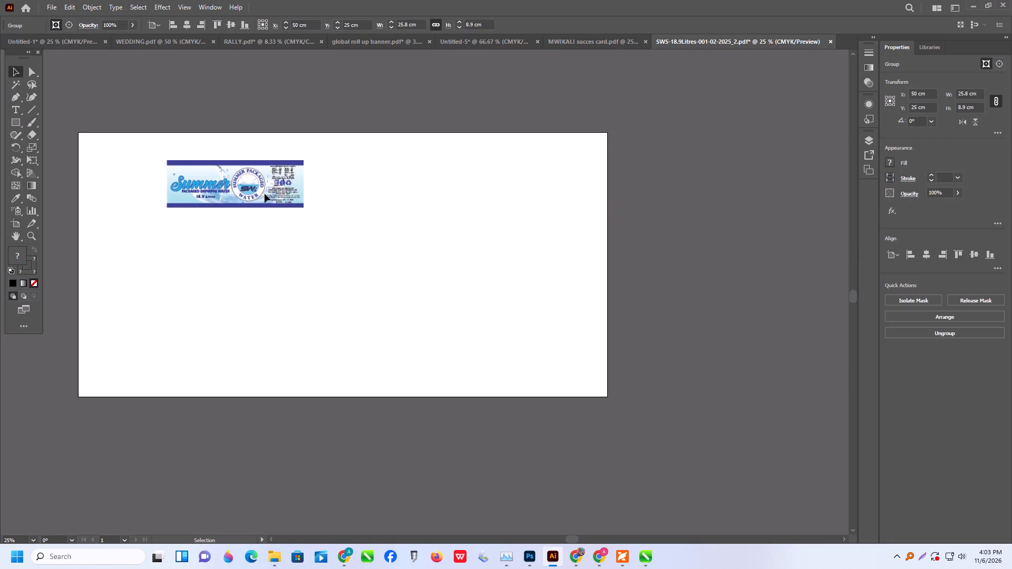
{"action": "left_click_drag", "start_coordinate": [265, 194], "coordinate": [196, 175]}
{"action": "left_click_drag", "start_coordinate": [197, 164], "coordinate": [181, 162]}
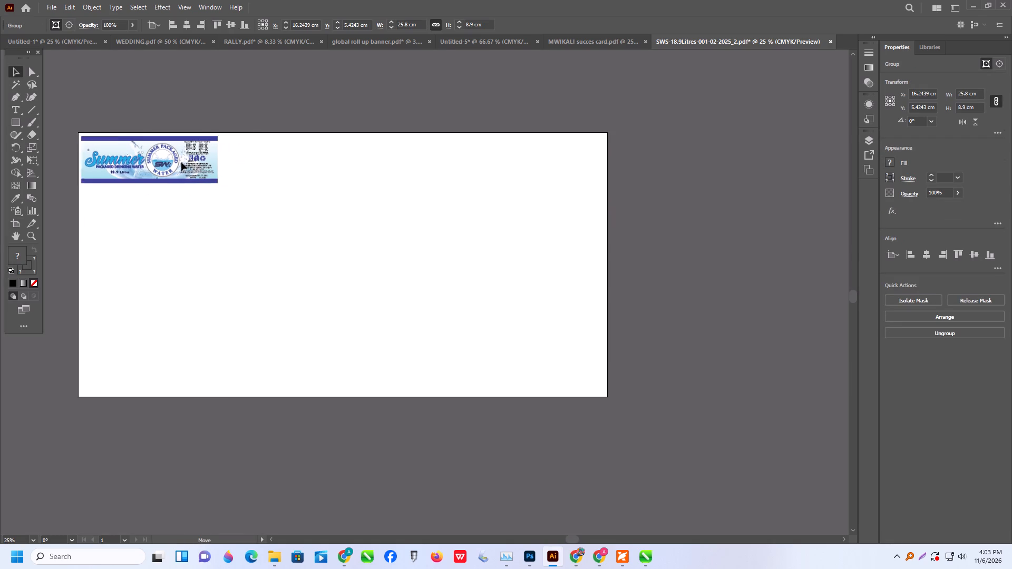
{"action": "left_click_drag", "start_coordinate": [181, 162], "coordinate": [179, 158]}
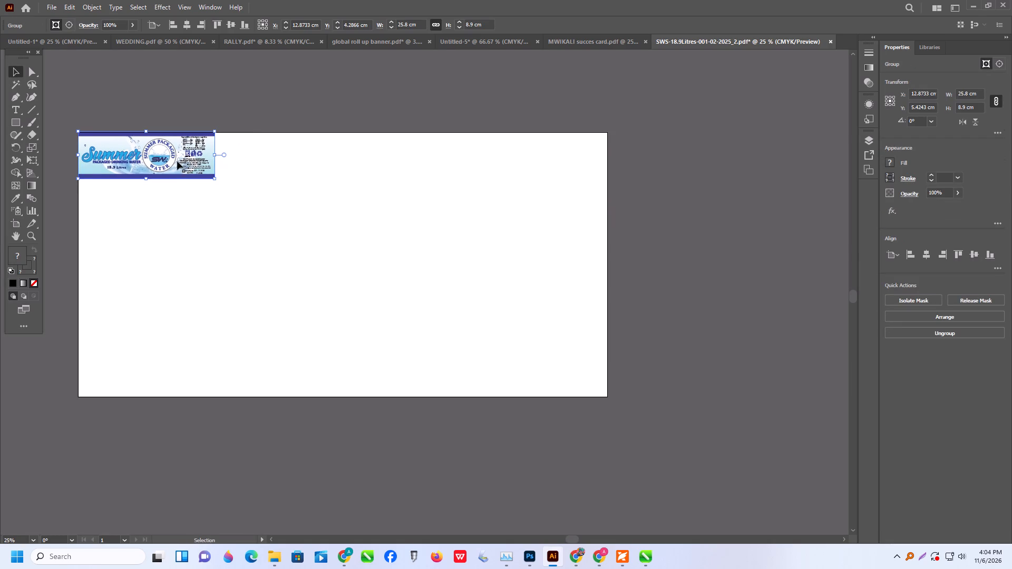
Duplicate the label horizontally three times to form a row of four along the artboard's top edge.
{"action": "left_click_drag", "start_coordinate": [158, 160], "coordinate": [297, 161], "text": "alt"}
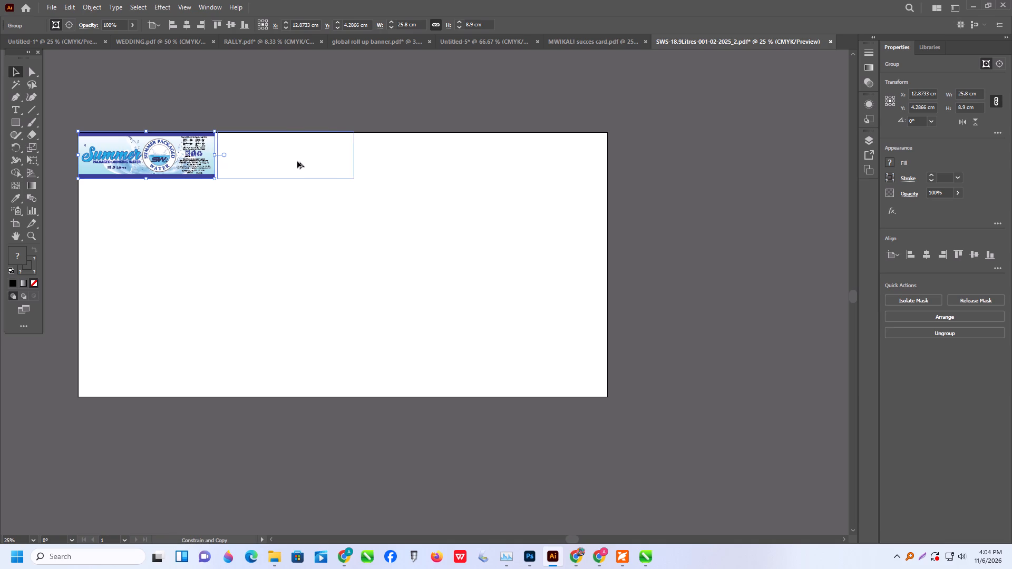
{"action": "left_click_drag", "start_coordinate": [297, 161], "coordinate": [296, 162], "text": "alt"}
{"action": "key", "text": "ctrl+d"}
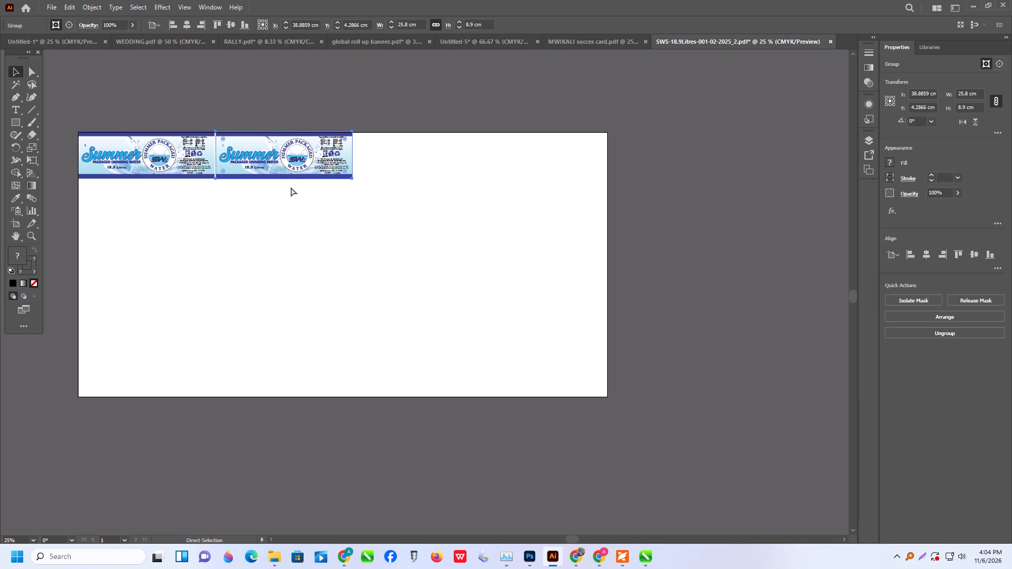
{"action": "key", "text": "ctrl+d"}
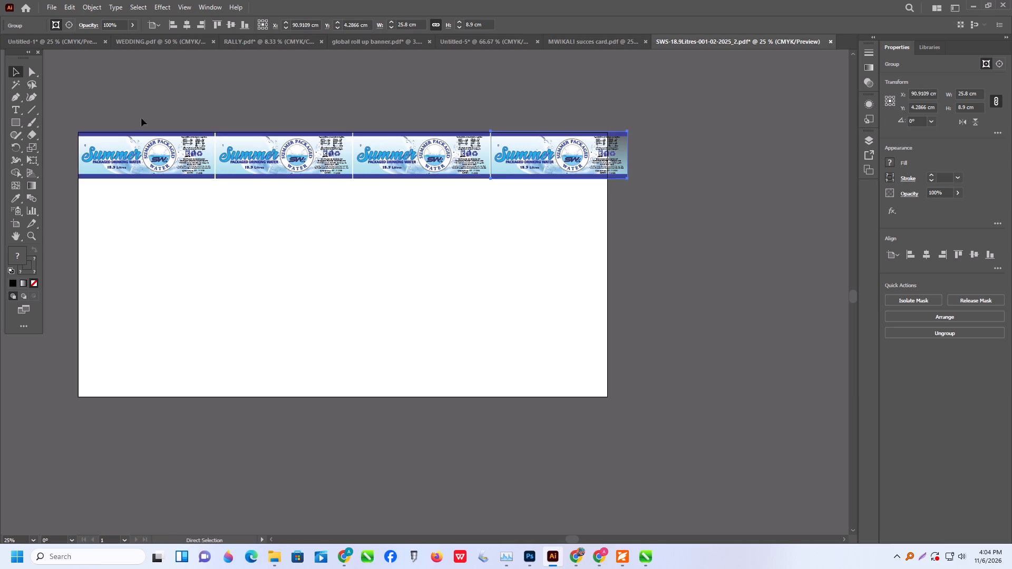
Distribute the four labels horizontally with 0.02 cm spacing, using the last label of the row as key object.
{"action": "left_click", "coordinate": [75, 100]}
{"action": "left_click_drag", "start_coordinate": [71, 100], "coordinate": [744, 259]}
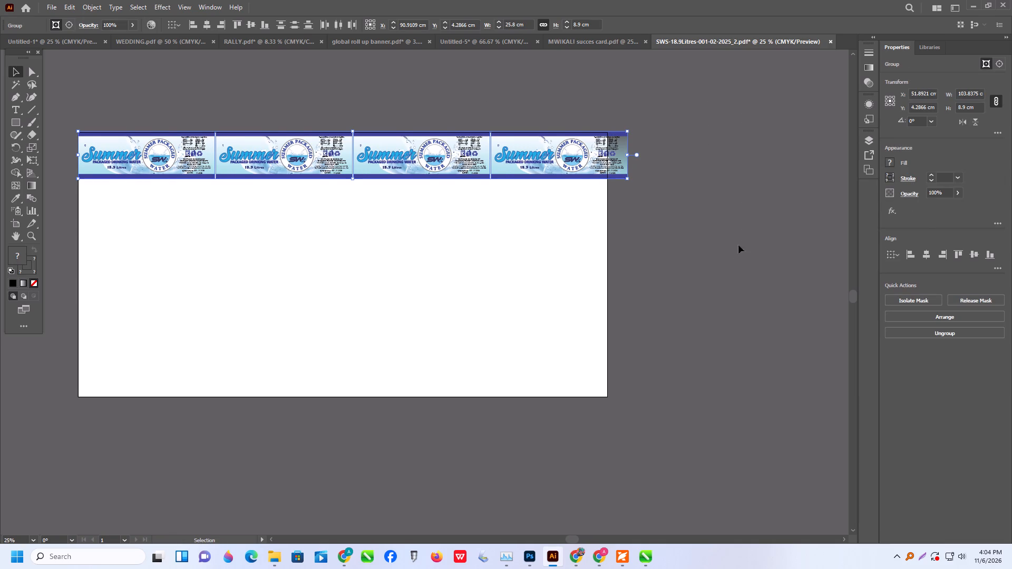
{"action": "scroll", "coordinate": [527, 228], "scroll_direction": "down", "scroll_amount": 2}
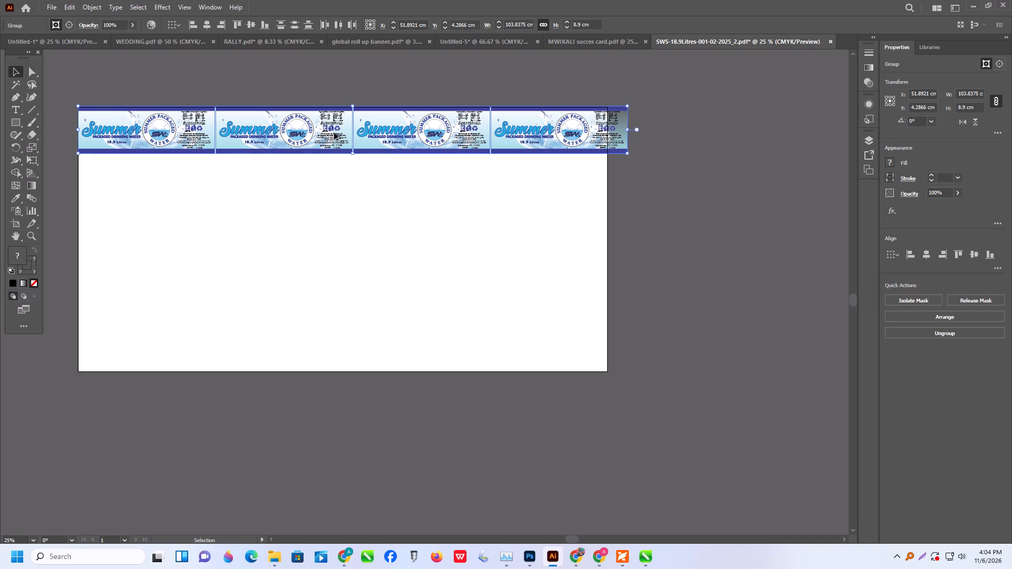
{"action": "left_click", "coordinate": [996, 262]}
{"action": "left_click", "coordinate": [997, 266]}
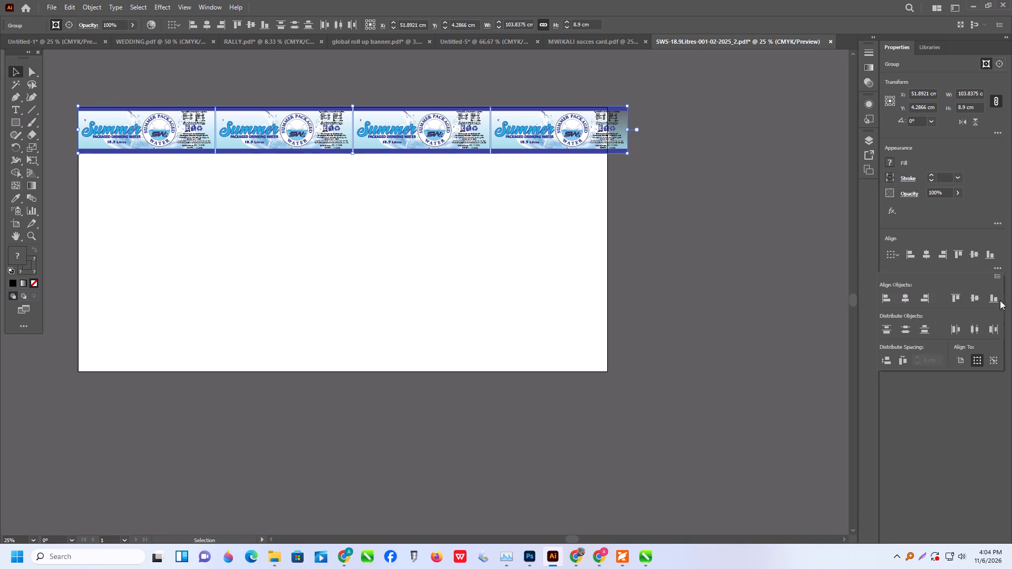
{"action": "left_click", "coordinate": [997, 356]}
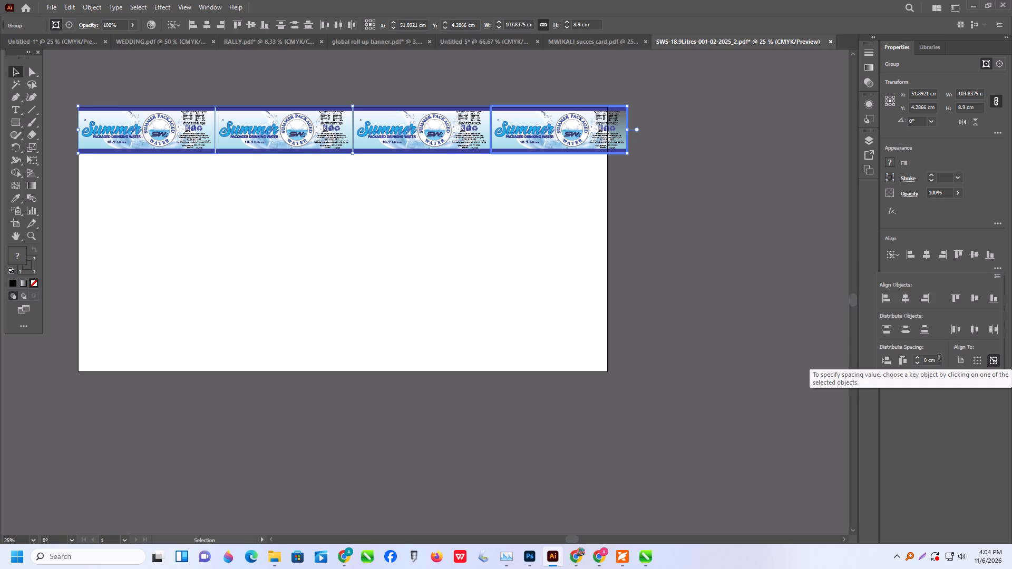
{"action": "left_click_drag", "start_coordinate": [938, 359], "coordinate": [918, 359]}
{"action": "type", "text": "0.02"}
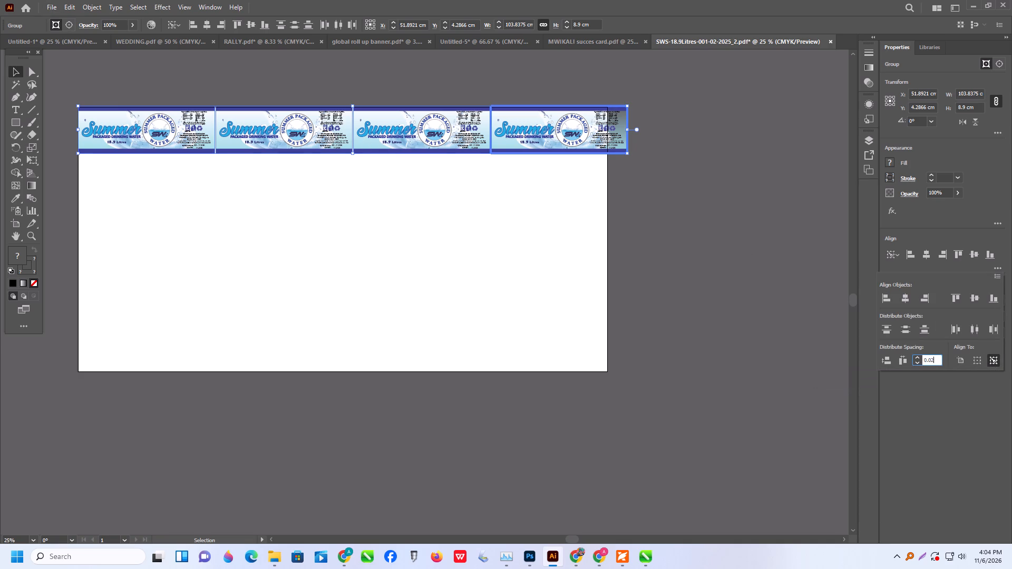
{"action": "left_click", "coordinate": [887, 359]}
{"action": "key", "text": "ctrl+z"}
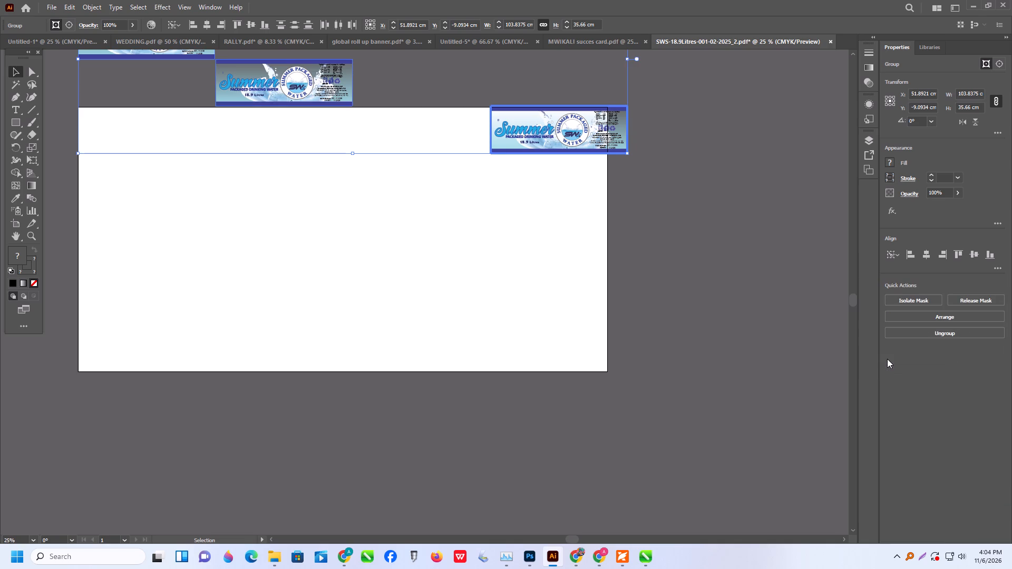
{"action": "key", "text": "ctrl+z"}
{"action": "left_click", "coordinate": [994, 271]}
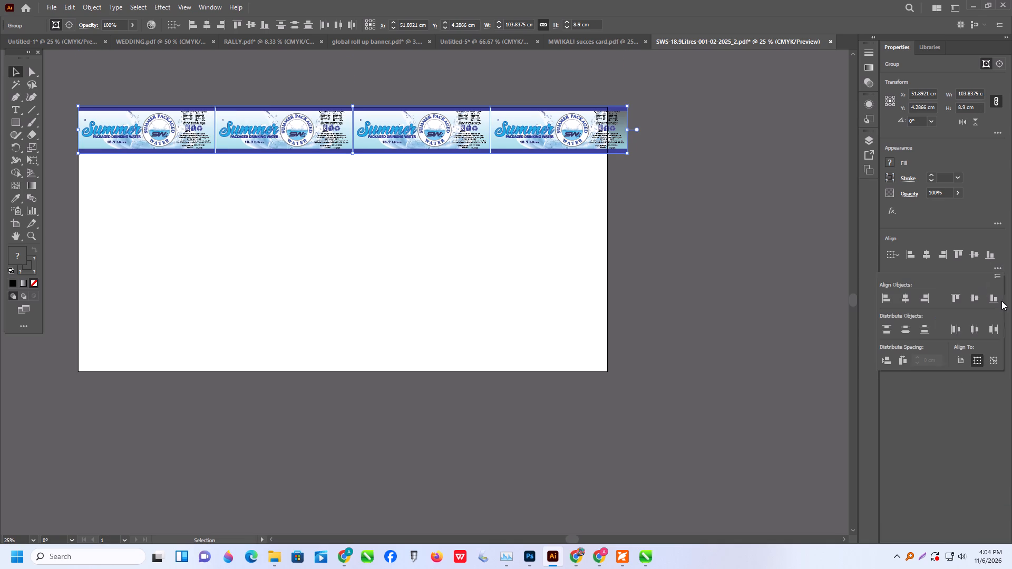
{"action": "left_click", "coordinate": [992, 361]}
{"action": "left_click", "coordinate": [906, 360]}
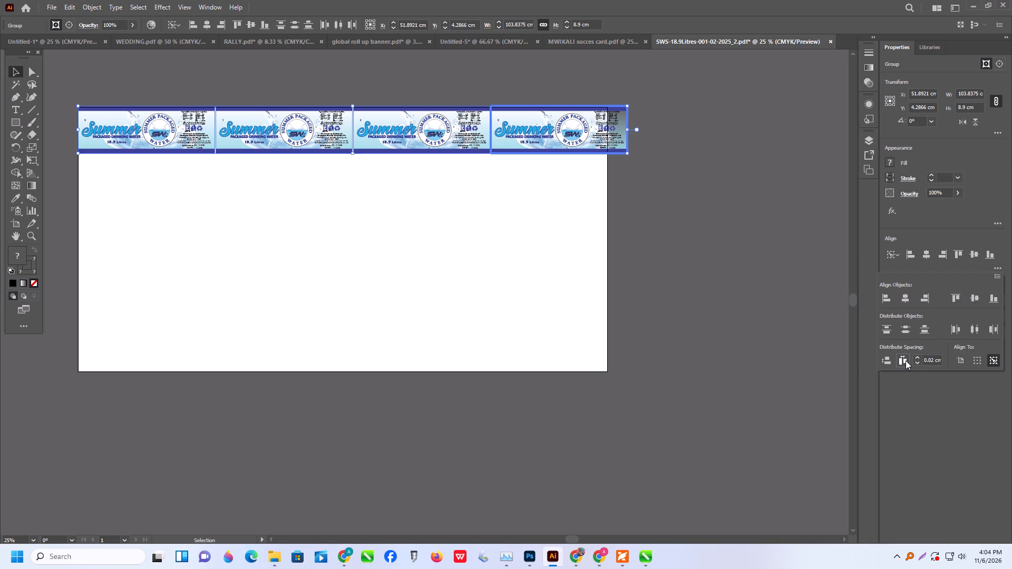
Align the top edges of the four labels to the key label at the end of the row, then clear the selection.
{"action": "left_click", "coordinate": [953, 299]}
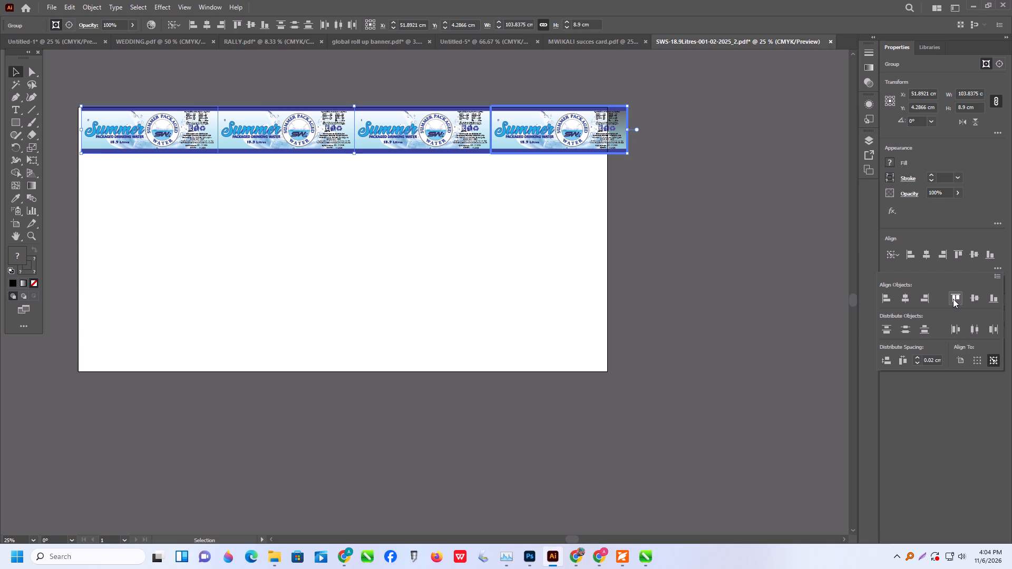
{"action": "left_click", "coordinate": [668, 177]}
{"action": "left_click", "coordinate": [132, 77]}
{"action": "left_click", "coordinate": [103, 82]}
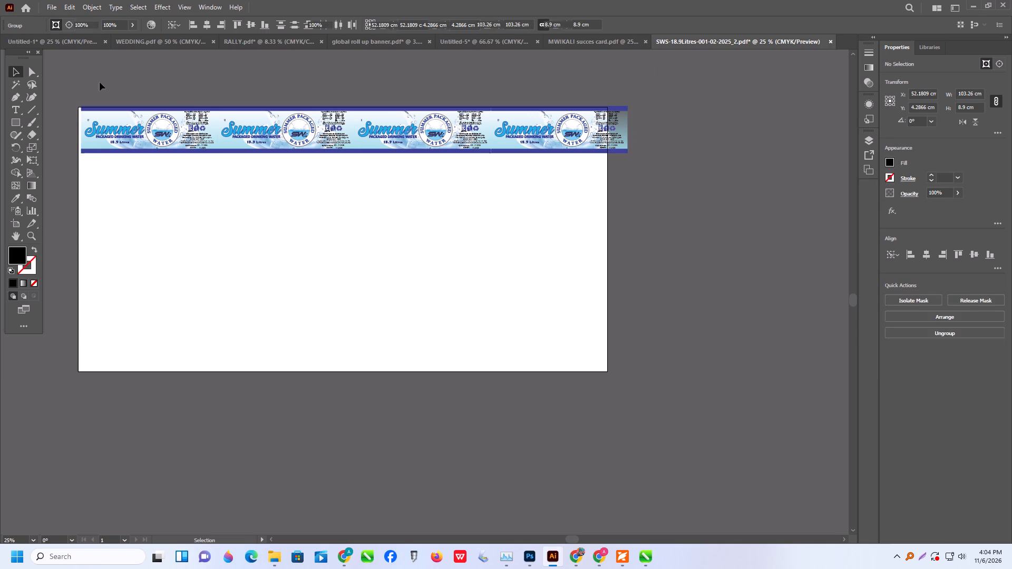
Select all four labels in the row along the artboard's top edge.
{"action": "left_click_drag", "start_coordinate": [57, 98], "coordinate": [612, 241]}
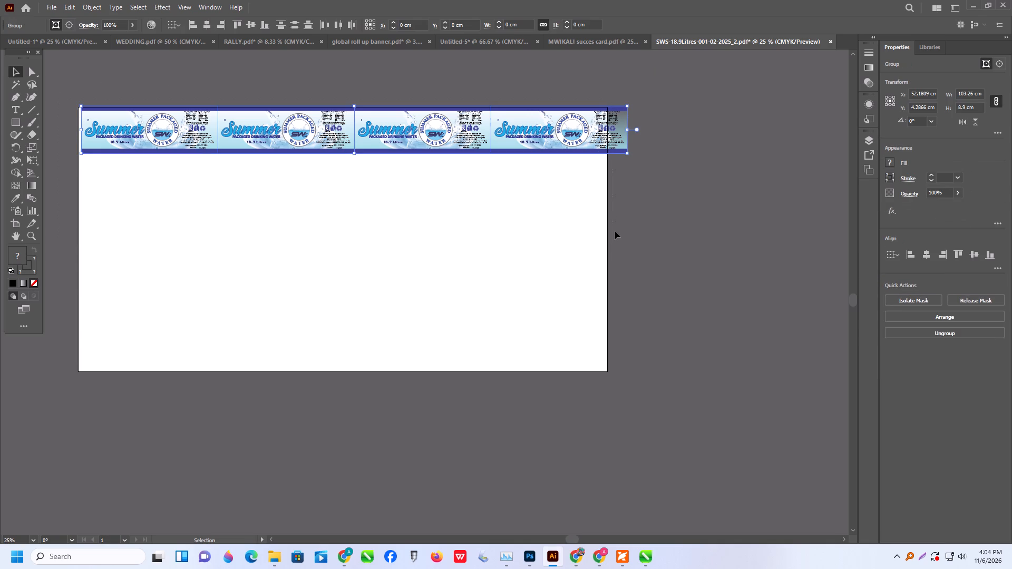
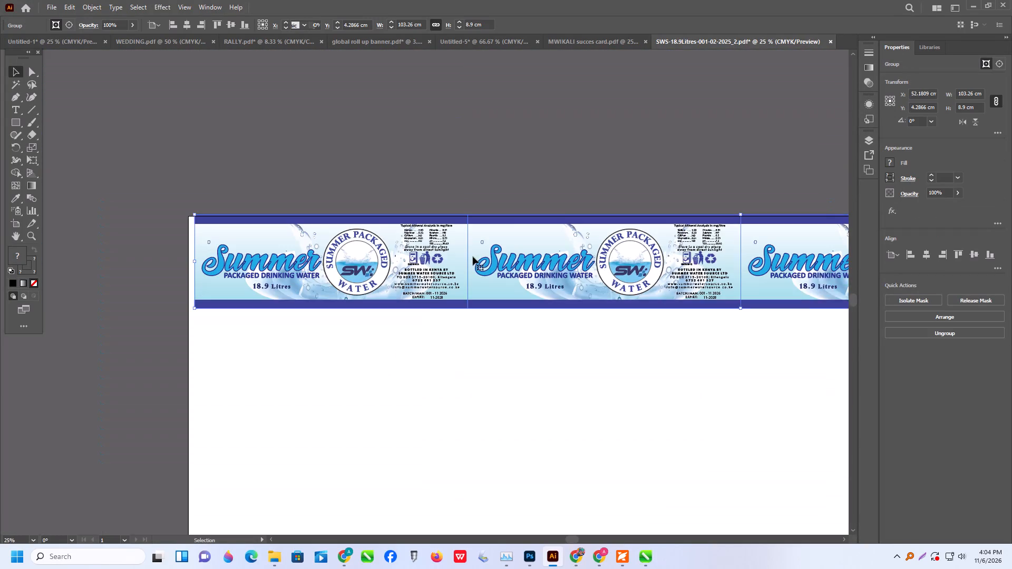
Centre the row of four labels horizontally on the artboard.
{"action": "scroll", "coordinate": [473, 254], "scroll_direction": "down", "scroll_amount": 7}
{"action": "left_click", "coordinate": [496, 291]}
{"action": "left_click", "coordinate": [686, 99]}
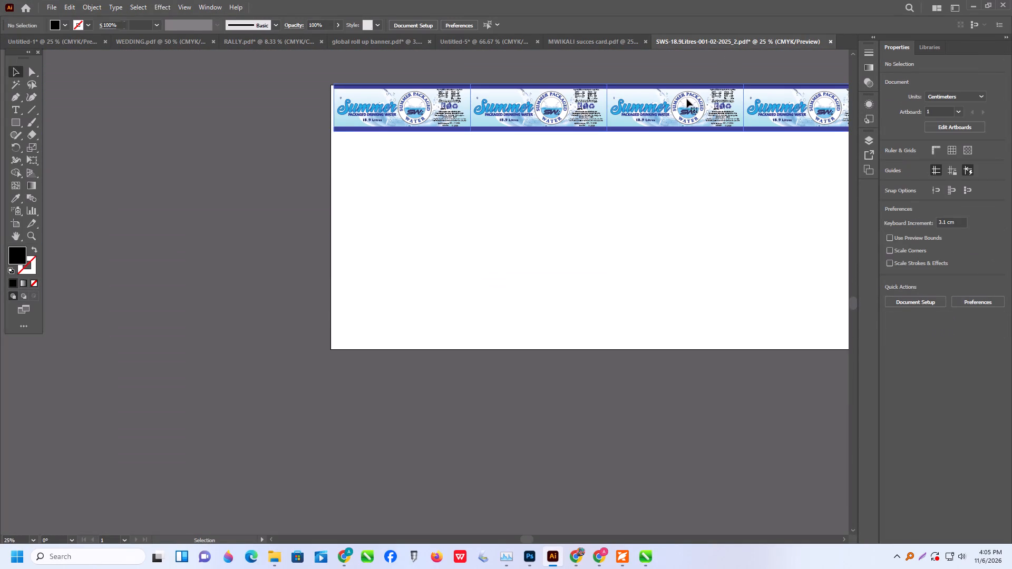
{"action": "left_click", "coordinate": [925, 254]}
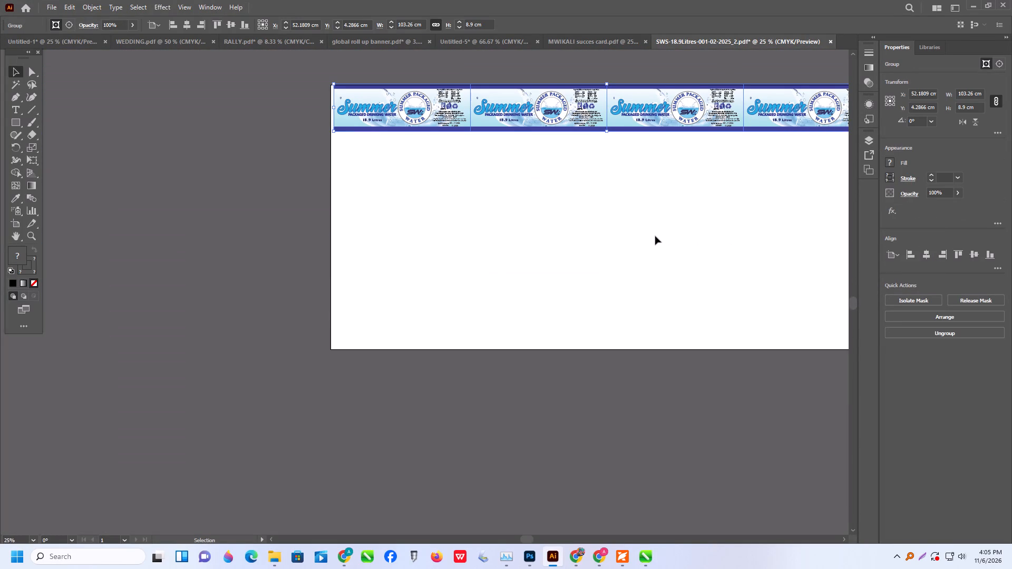
{"action": "left_click", "coordinate": [638, 235]}
Duplicate the row of four labels downward, leaving a small gap beneath the first row.
{"action": "scroll", "coordinate": [647, 87], "scroll_direction": "down", "scroll_amount": 3}
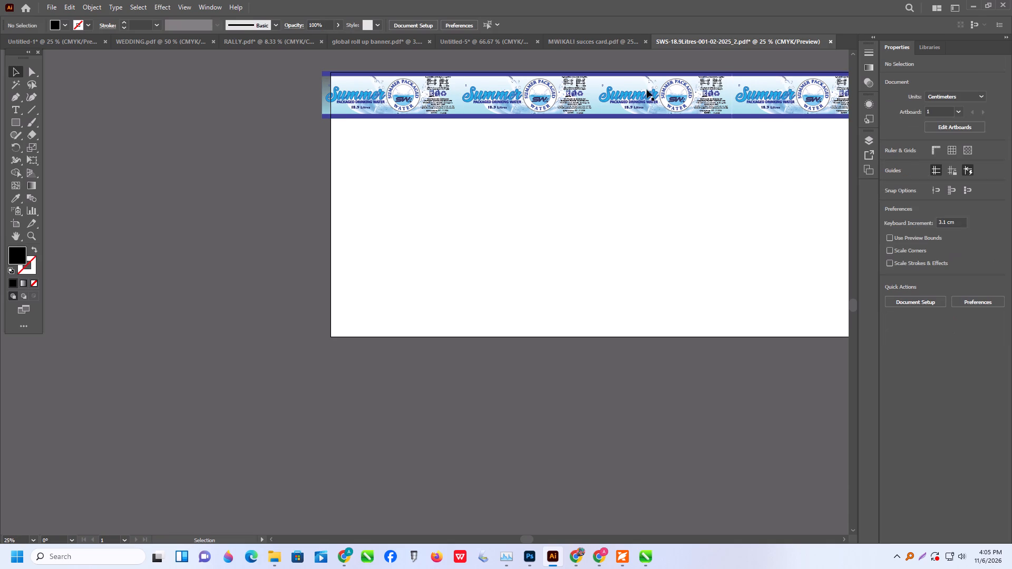
{"action": "left_click_drag", "start_coordinate": [577, 80], "coordinate": [576, 138], "text": "alt"}
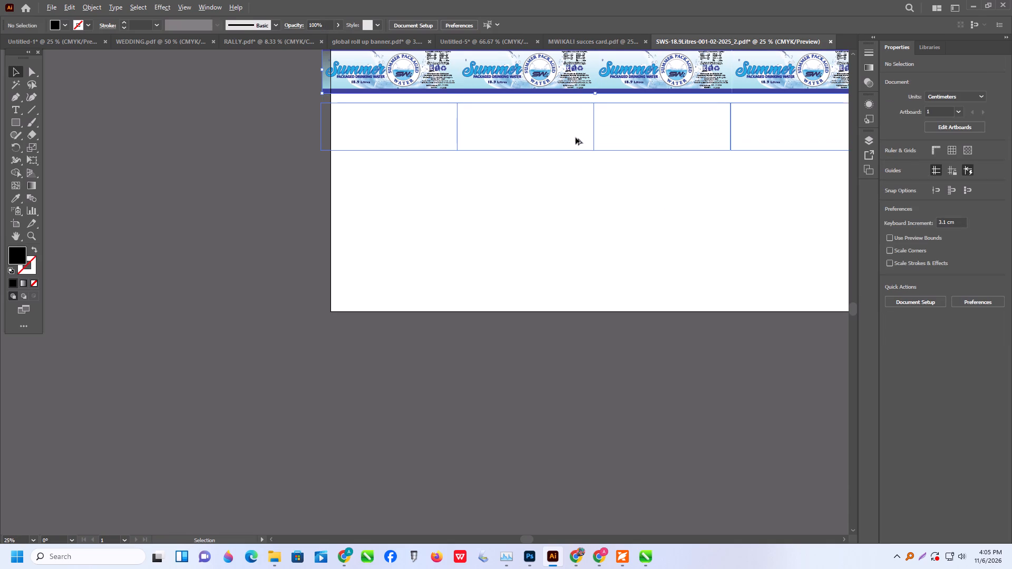
Duplicate the row of four labels straight down, placing the copy just below the first row at Y about 13.56 cm.
{"action": "left_click_drag", "start_coordinate": [576, 138], "coordinate": [579, 130], "text": "alt"}
{"action": "scroll", "coordinate": [508, 243], "scroll_direction": "down", "scroll_amount": 1}
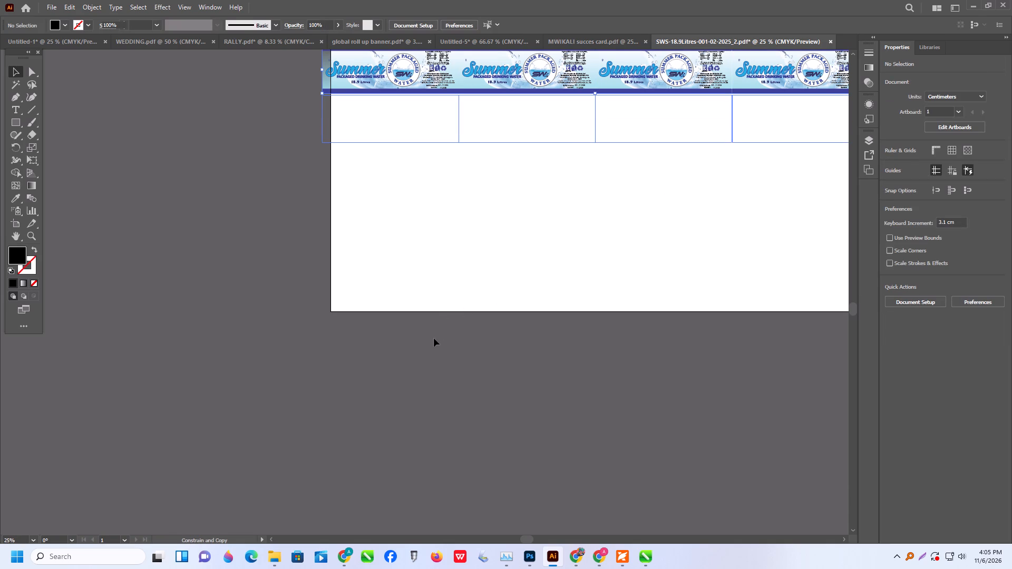
{"action": "scroll", "coordinate": [423, 350], "scroll_direction": "down", "scroll_amount": 1, "text": "alt"}
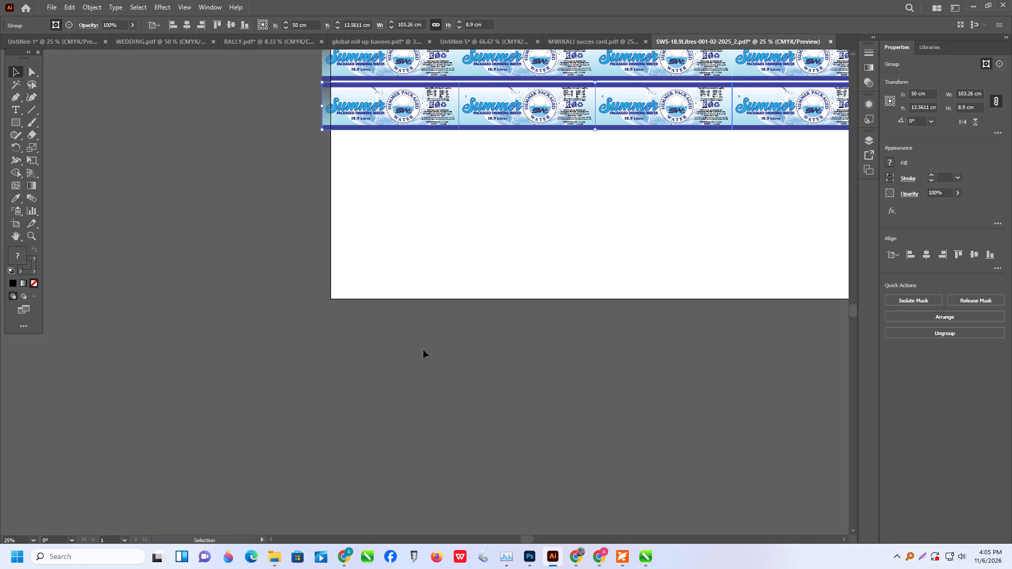
{"action": "scroll", "coordinate": [489, 338], "scroll_direction": "up", "scroll_amount": 2}
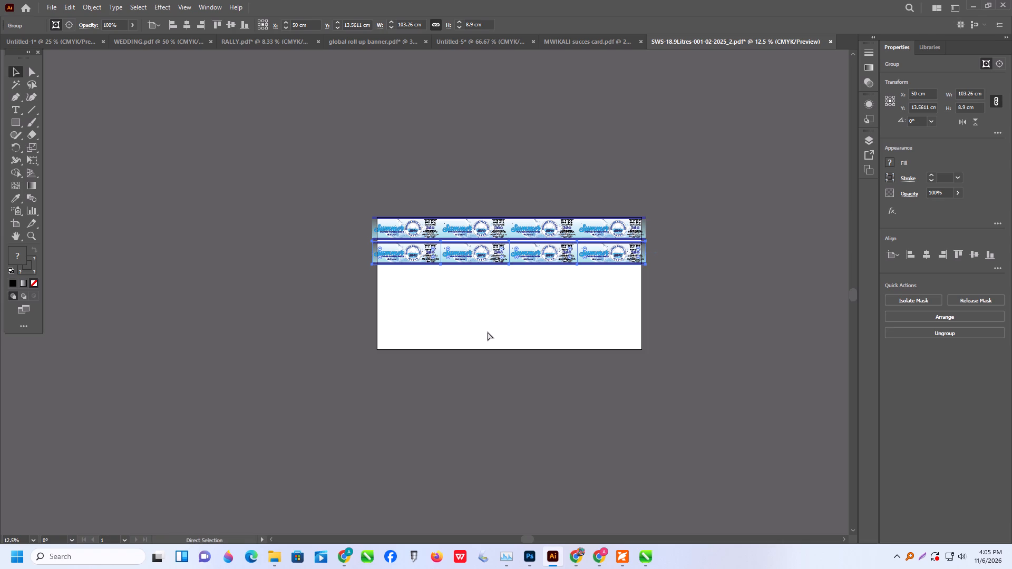
Repeat the row duplication twelve times at the same spacing to build a stack of 14 label rows.
{"action": "key", "text": "ctrl+d"}
{"action": "key", "text": "ctrl+d"}
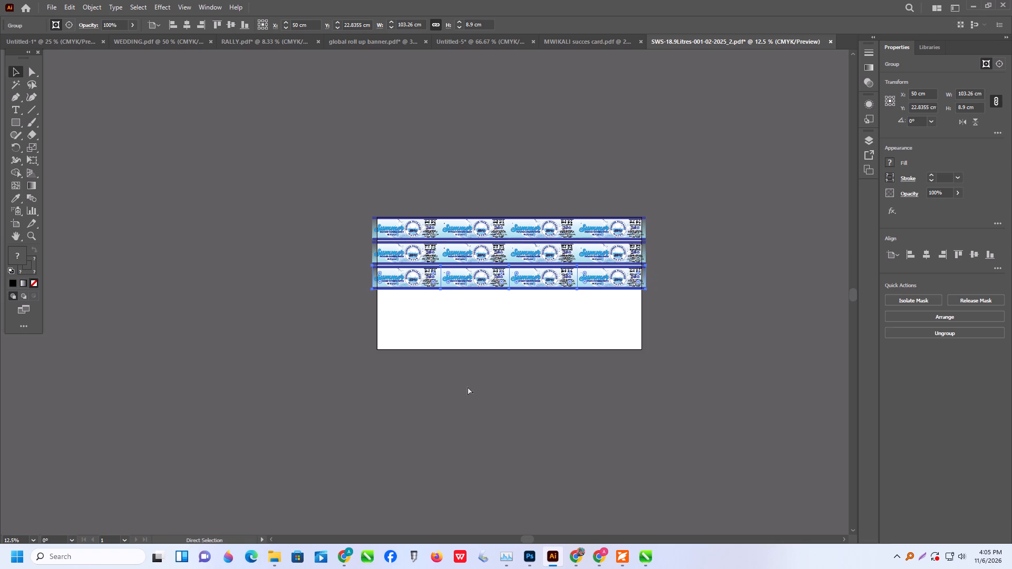
{"action": "key", "text": "ctrl+d"}
{"action": "key", "text": "ctrl+d"}
{"action": "key", "text": "ctrl+d"}
{"action": "key", "text": "ctrl+d"}
{"action": "key", "text": "ctrl+d"}
{"action": "key", "text": "ctrl+d"}
{"action": "key", "text": "ctrl+d"}
{"action": "key", "text": "ctrl+d"}
{"action": "key", "text": "ctrl+d"}
{"action": "key", "text": "ctrl+d"}
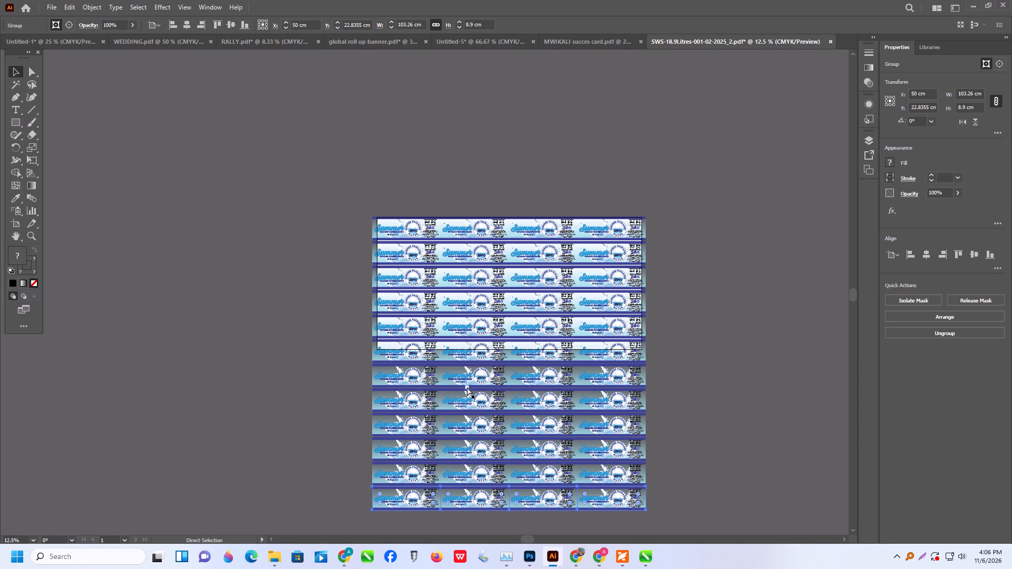
Repeat the row duplication eleven more times below the stack to reach 25 rows of four labels.
{"action": "scroll", "coordinate": [467, 387], "scroll_direction": "down", "scroll_amount": 2}
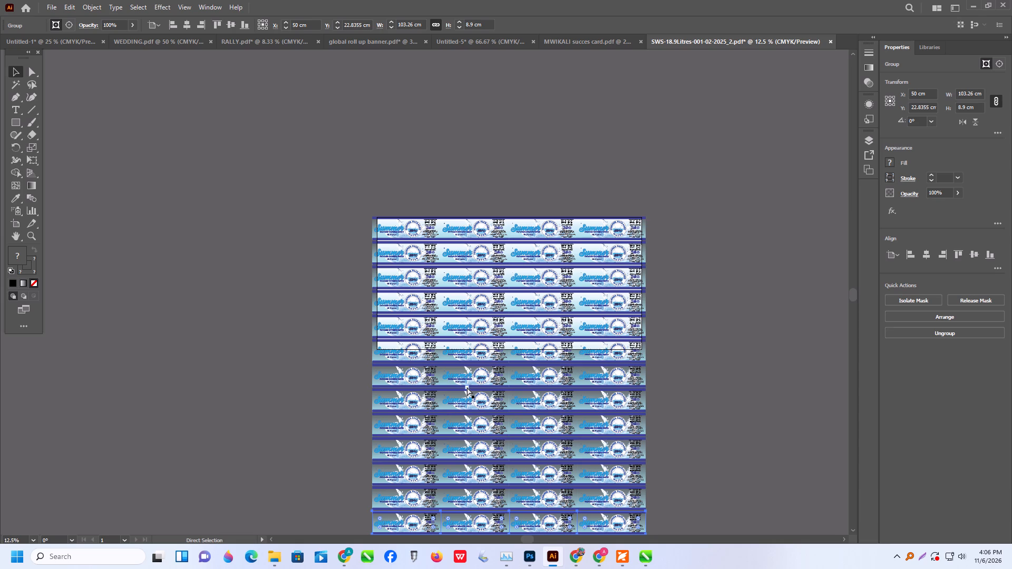
{"action": "scroll", "coordinate": [467, 387], "scroll_direction": "down", "scroll_amount": 6}
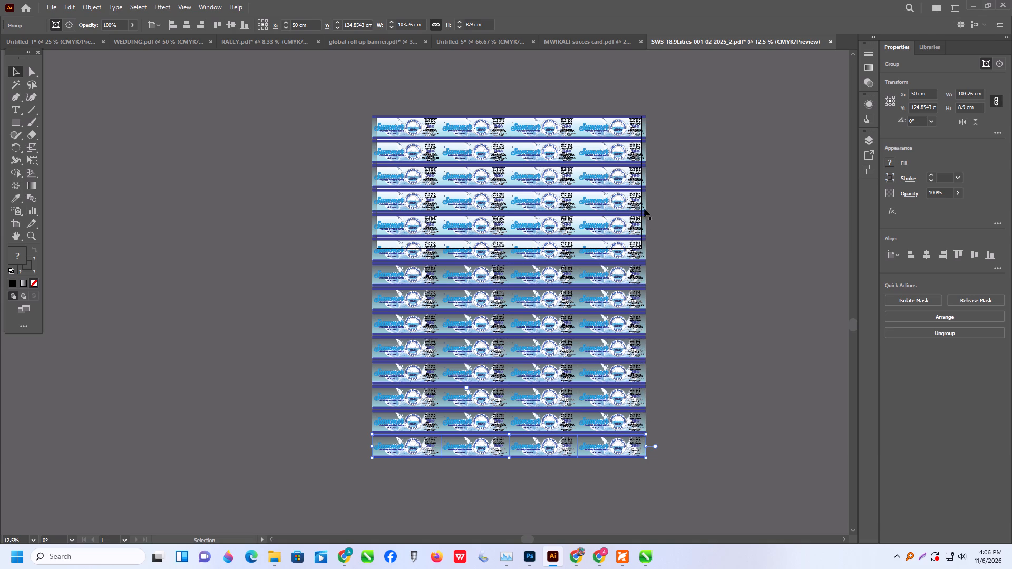
{"action": "scroll", "coordinate": [642, 132], "scroll_direction": "down", "scroll_amount": 3}
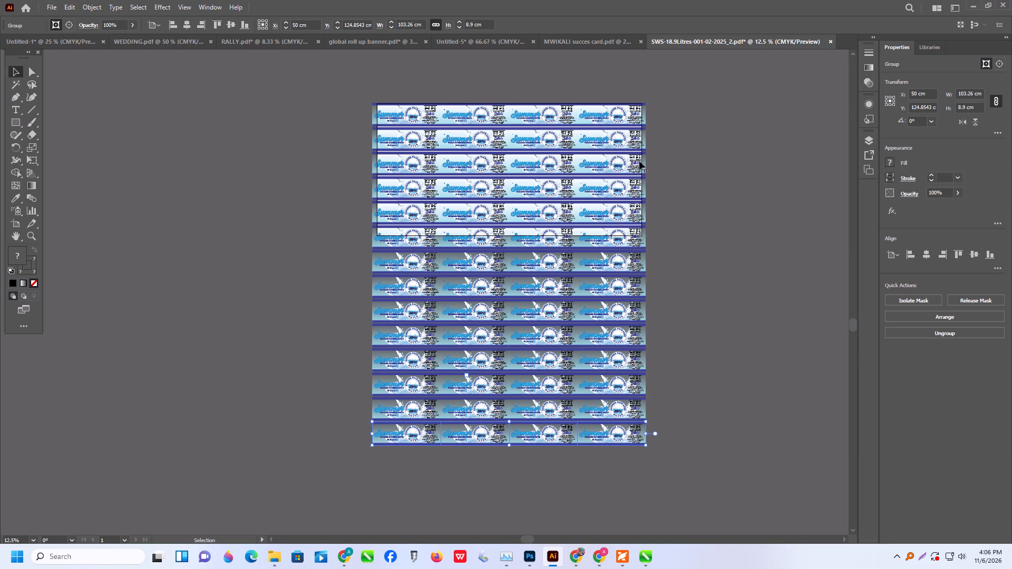
{"action": "scroll", "coordinate": [630, 266], "scroll_direction": "down", "scroll_amount": 3}
{"action": "key", "text": "ctrl+d"}
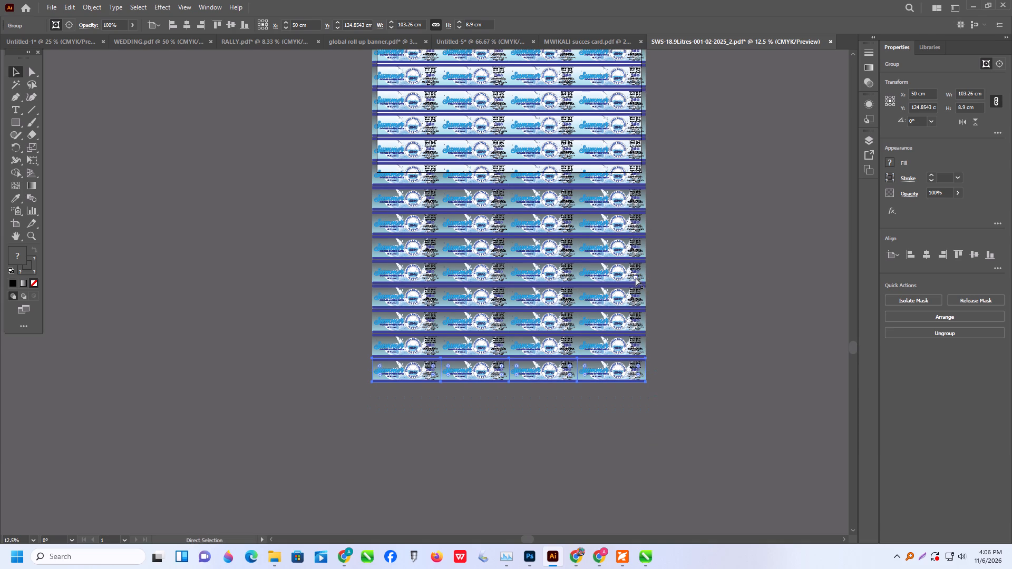
{"action": "key", "text": "ctrl+d"}
{"action": "key", "text": "ctrl+d"}
{"action": "key", "text": "ctrl+d"}
{"action": "key", "text": "ctrl+d"}
{"action": "key", "text": "ctrl+d"}
{"action": "key", "text": "ctrl+d"}
{"action": "key", "text": "ctrl+d"}
{"action": "key", "text": "ctrl+d"}
{"action": "key", "text": "ctrl+d"}
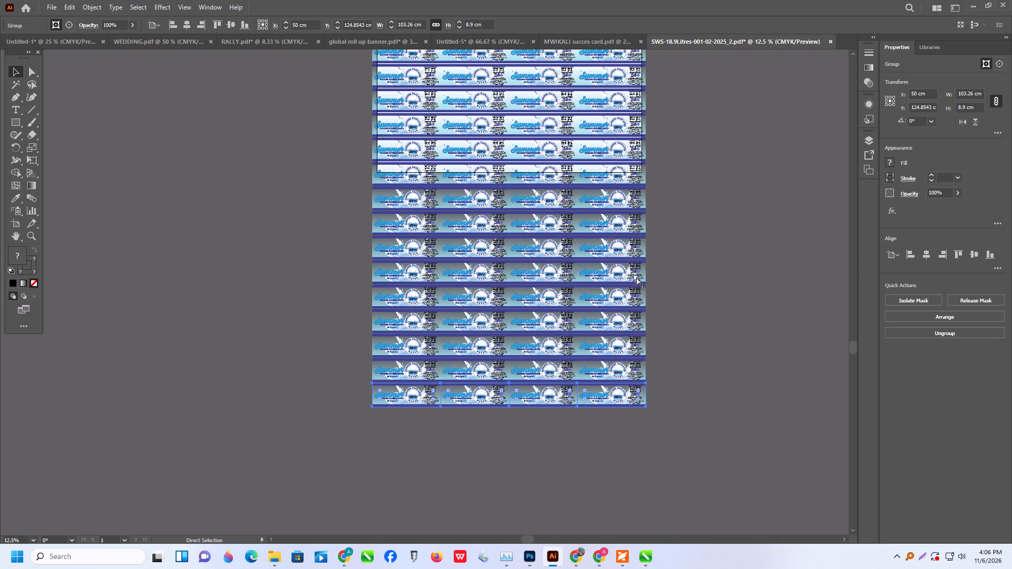
{"action": "key", "text": "ctrl+d"}
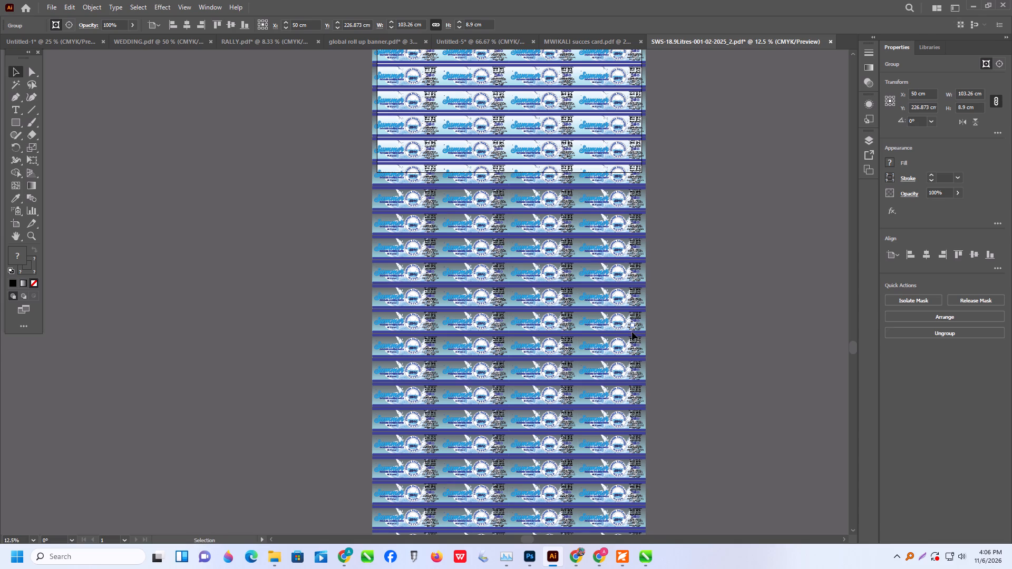
Deselect the last row and examine the full stack of label rows against the artboard.
{"action": "scroll", "coordinate": [632, 332], "scroll_direction": "down", "scroll_amount": 5}
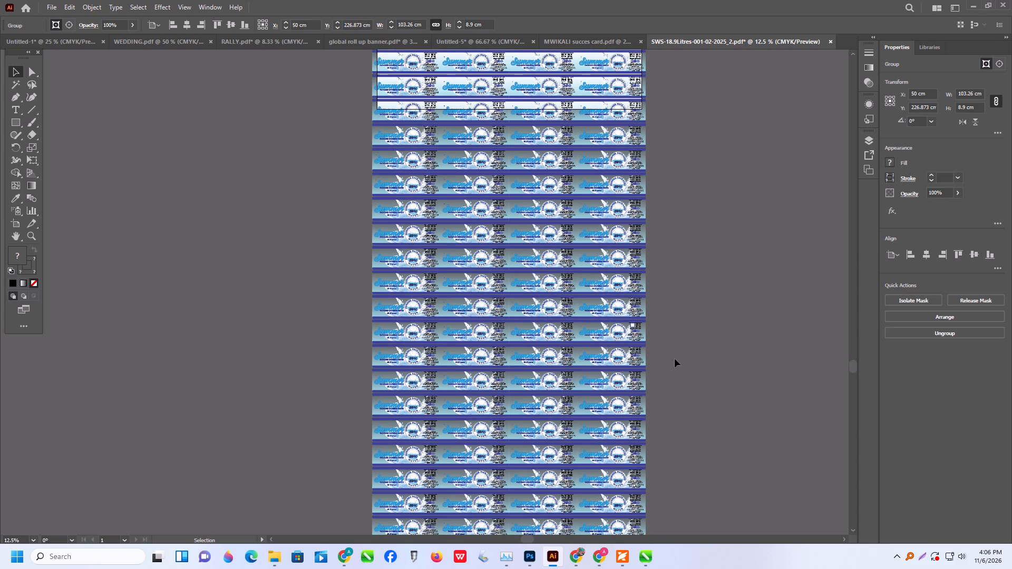
{"action": "scroll", "coordinate": [675, 359], "scroll_direction": "down", "scroll_amount": 2}
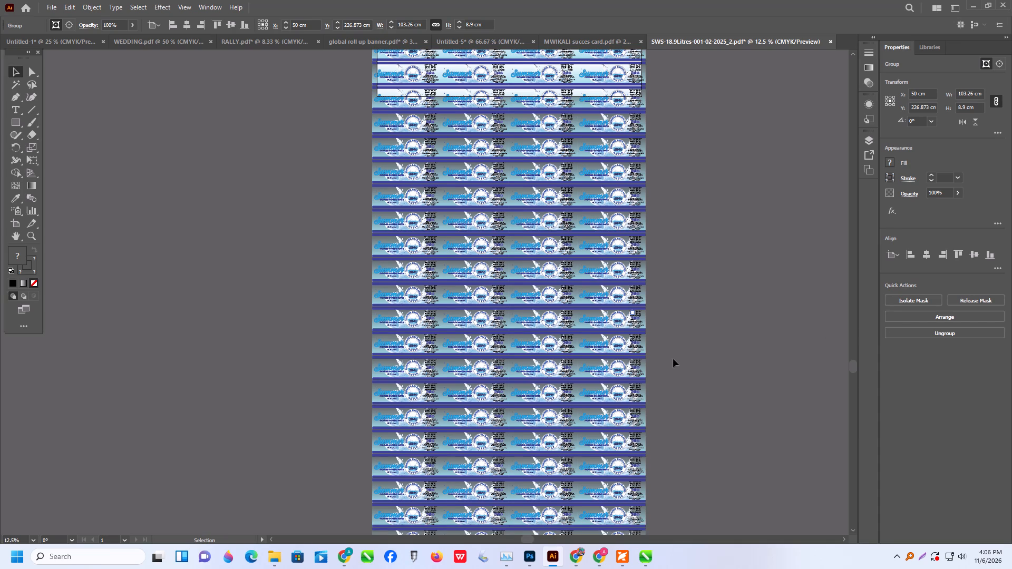
{"action": "scroll", "coordinate": [670, 359], "scroll_direction": "down", "scroll_amount": 4}
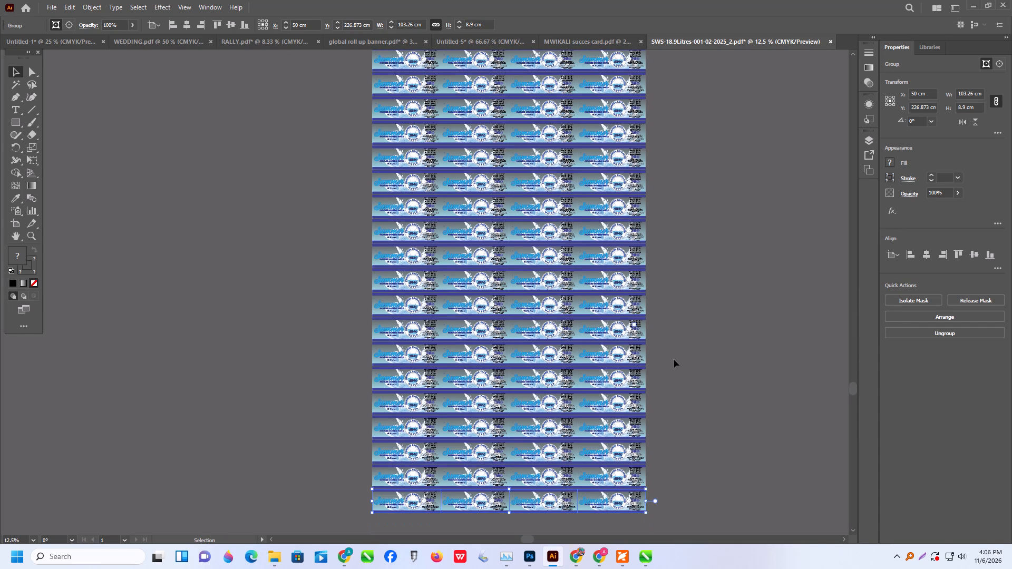
{"action": "left_click", "coordinate": [689, 357]}
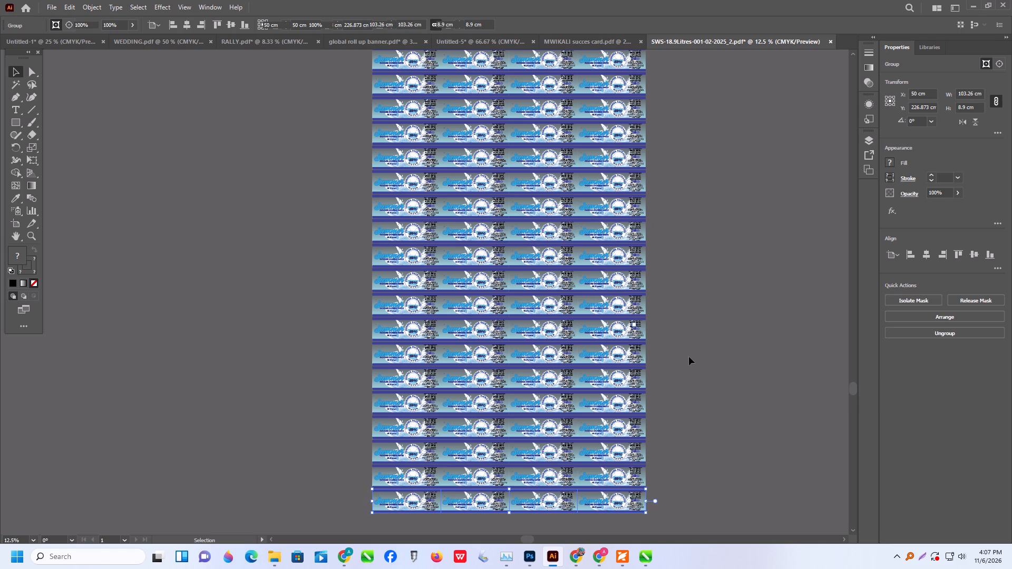
{"action": "scroll", "coordinate": [674, 364], "scroll_direction": "down", "scroll_amount": 1, "text": "alt"}
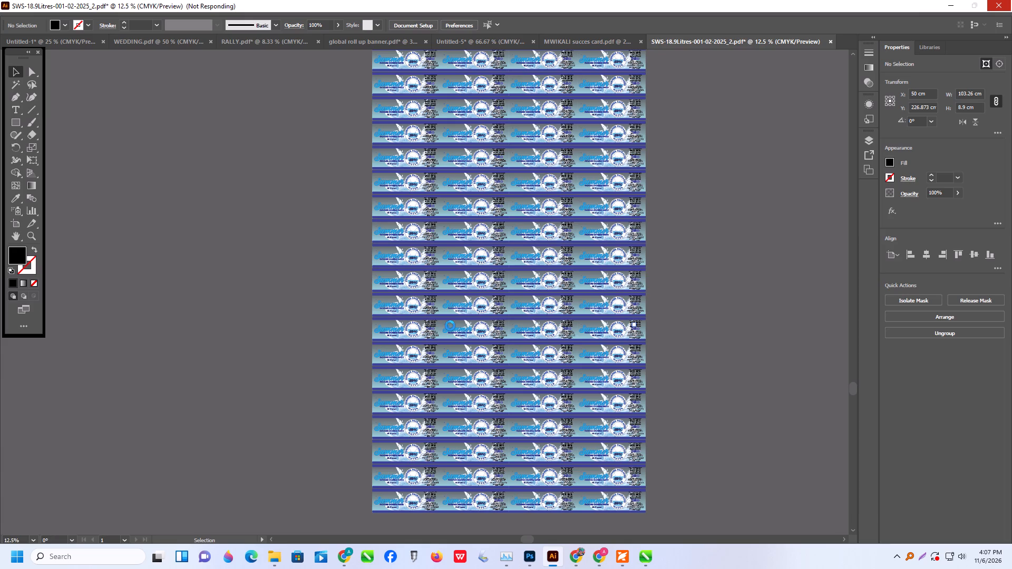
{"action": "scroll", "coordinate": [454, 328], "scroll_direction": "up", "scroll_amount": 1}
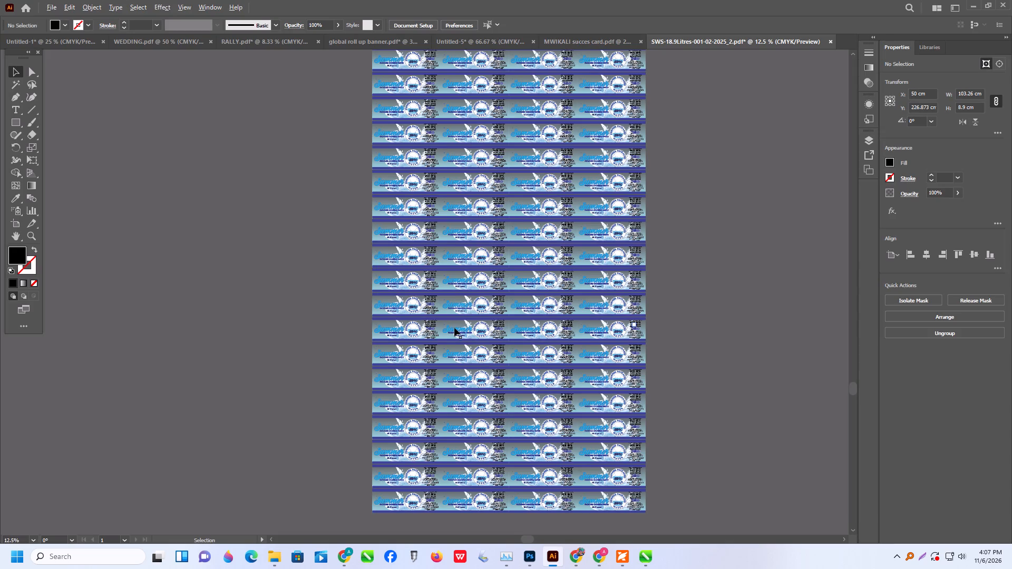
{"action": "scroll", "coordinate": [455, 349], "scroll_direction": "down", "scroll_amount": 2}
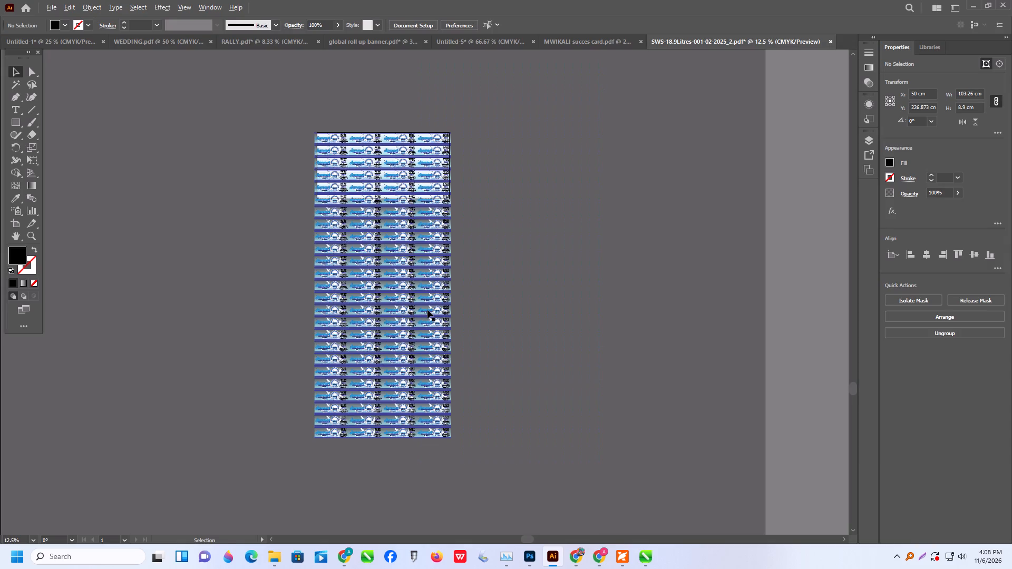
Switch to the RALLY document and save it as an Adobe PDF named RALLY in the ALEKH folder, using the Illustrator Default preset.
{"action": "left_click", "coordinate": [478, 45]}
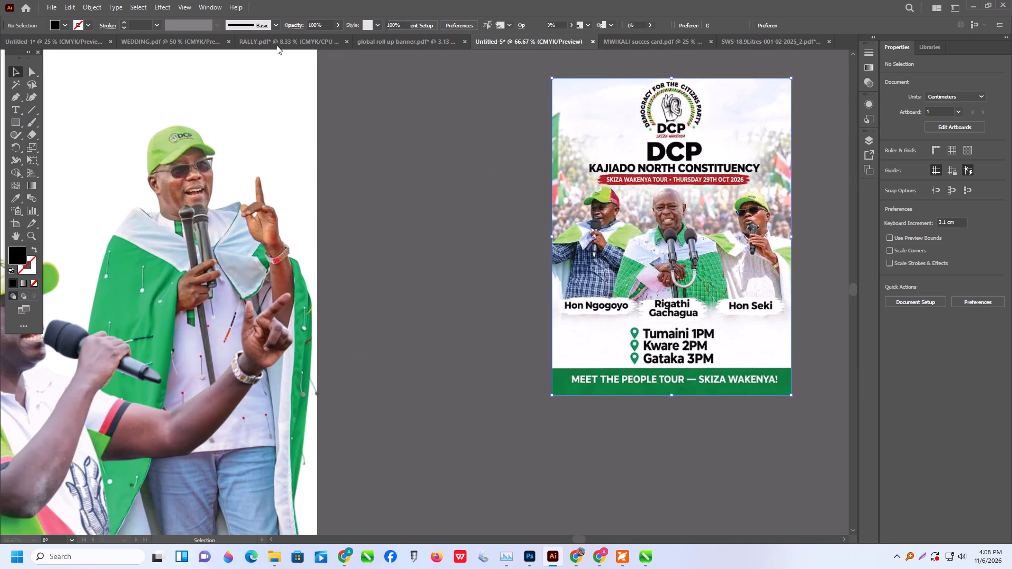
{"action": "left_click", "coordinate": [277, 45]}
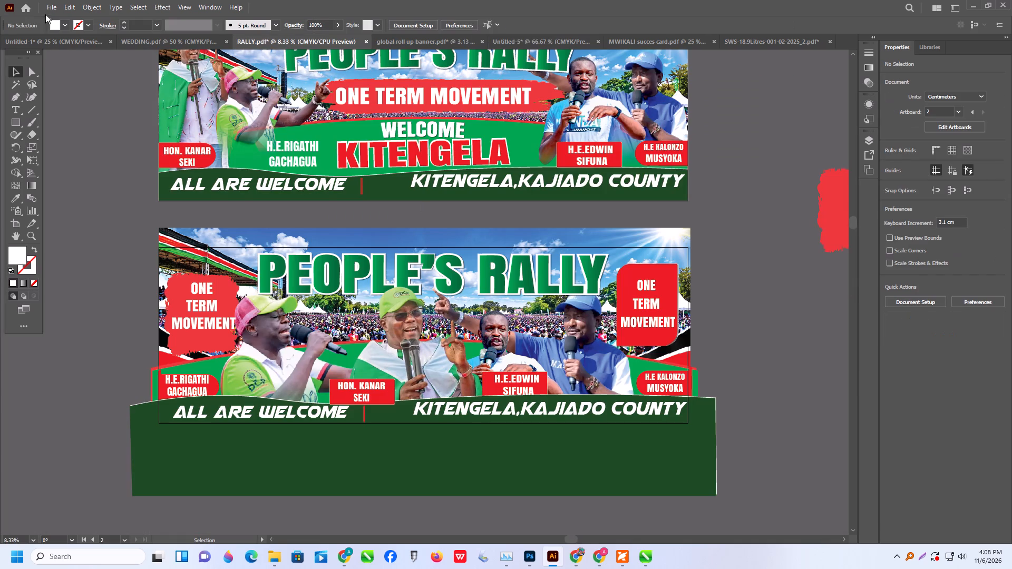
{"action": "left_click", "coordinate": [51, 9]}
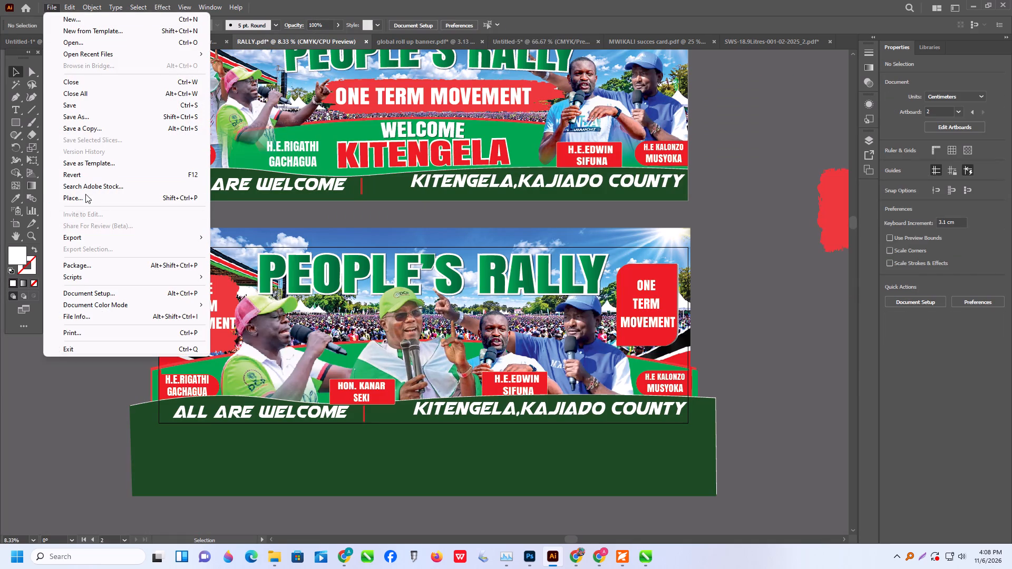
{"action": "left_click", "coordinate": [90, 115]}
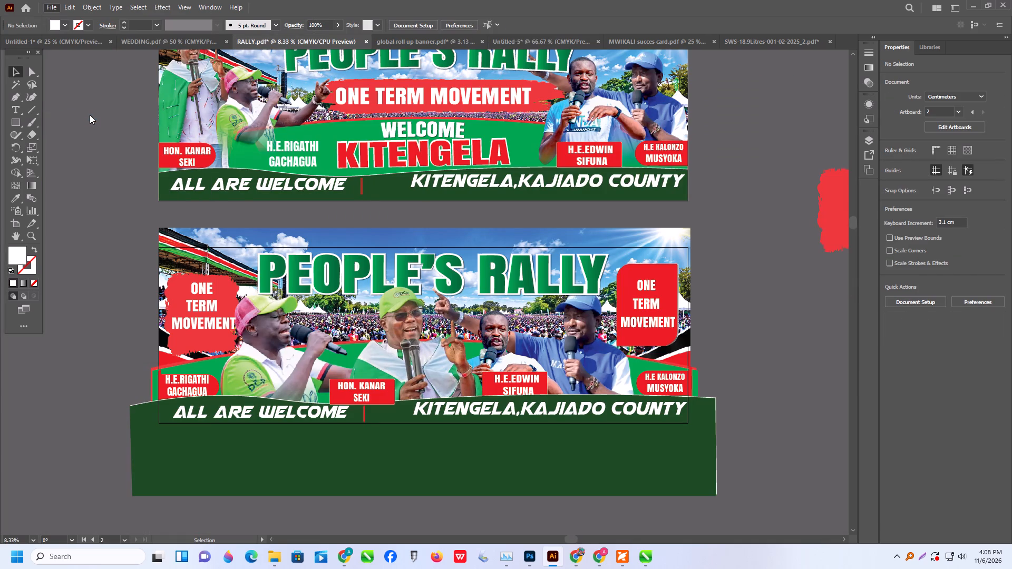
{"action": "left_click", "coordinate": [646, 445]}
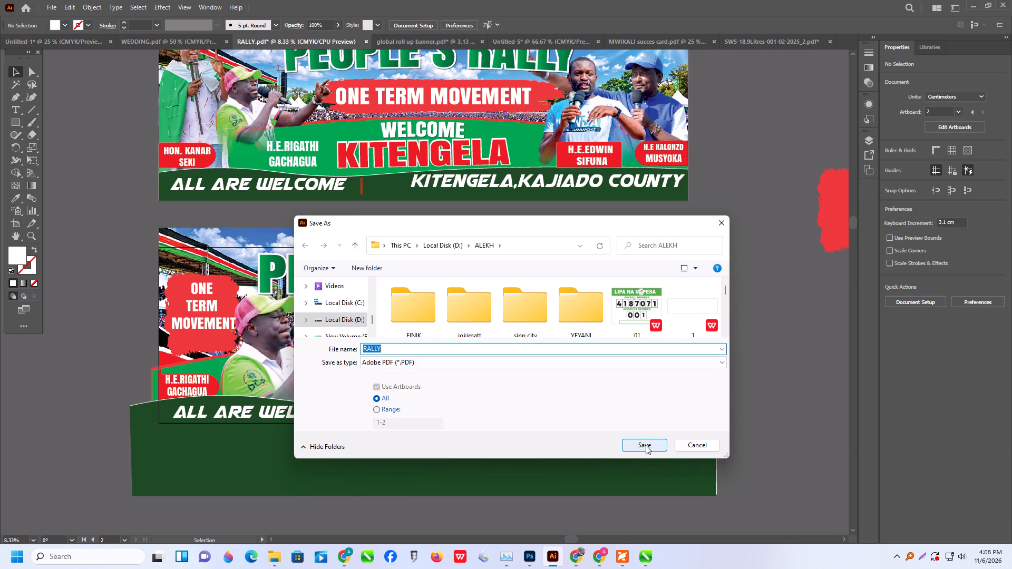
{"action": "left_click", "coordinate": [508, 312]}
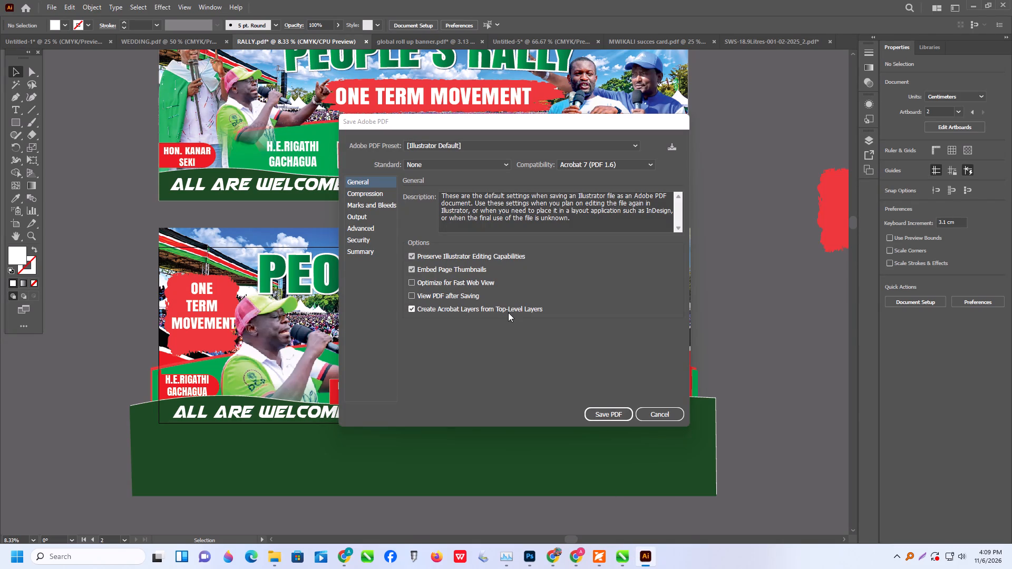
{"action": "left_click", "coordinate": [607, 417]}
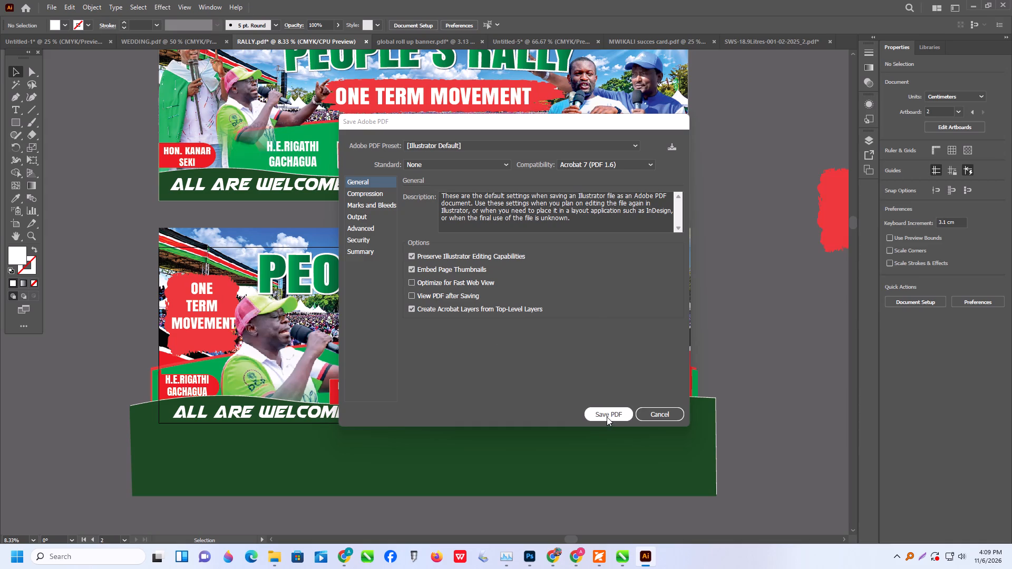
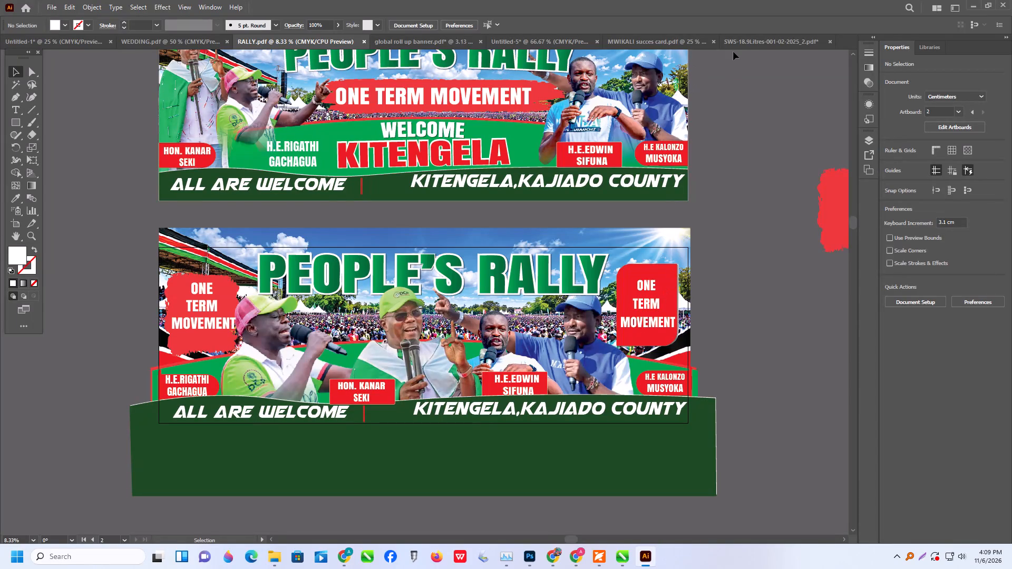
Return to the SWS-18.9Litres label document, select the whole stack of label rows and fit the artboard to the selected art.
{"action": "left_click", "coordinate": [752, 46]}
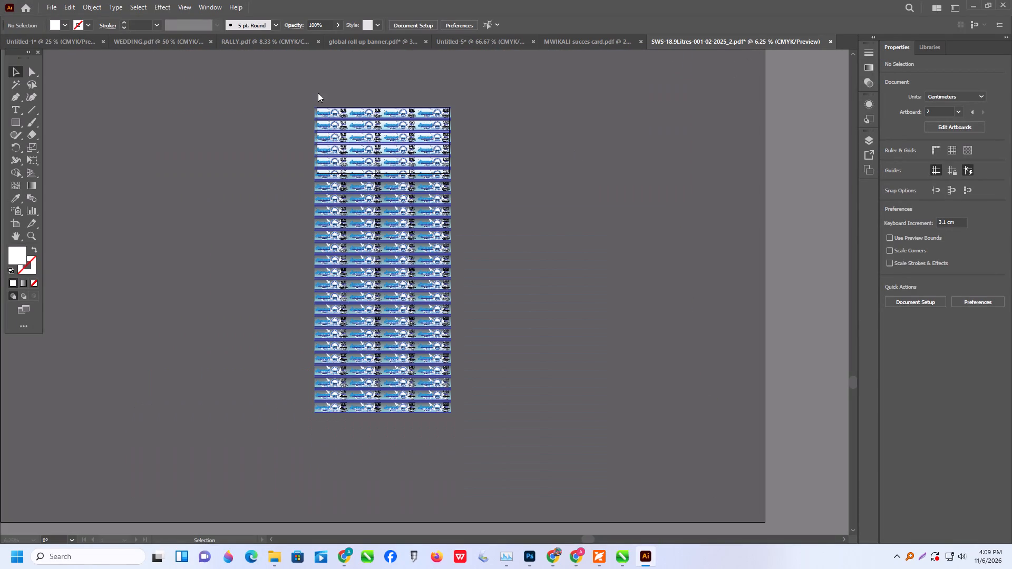
{"action": "left_click", "coordinate": [318, 93]}
{"action": "left_click_drag", "start_coordinate": [290, 92], "coordinate": [510, 455]}
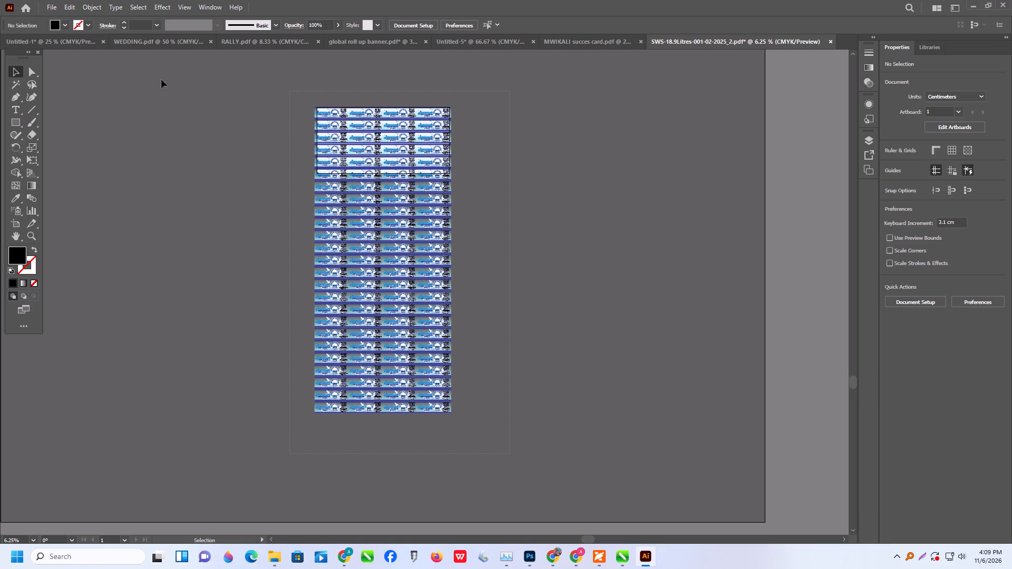
{"action": "left_click", "coordinate": [249, 100]}
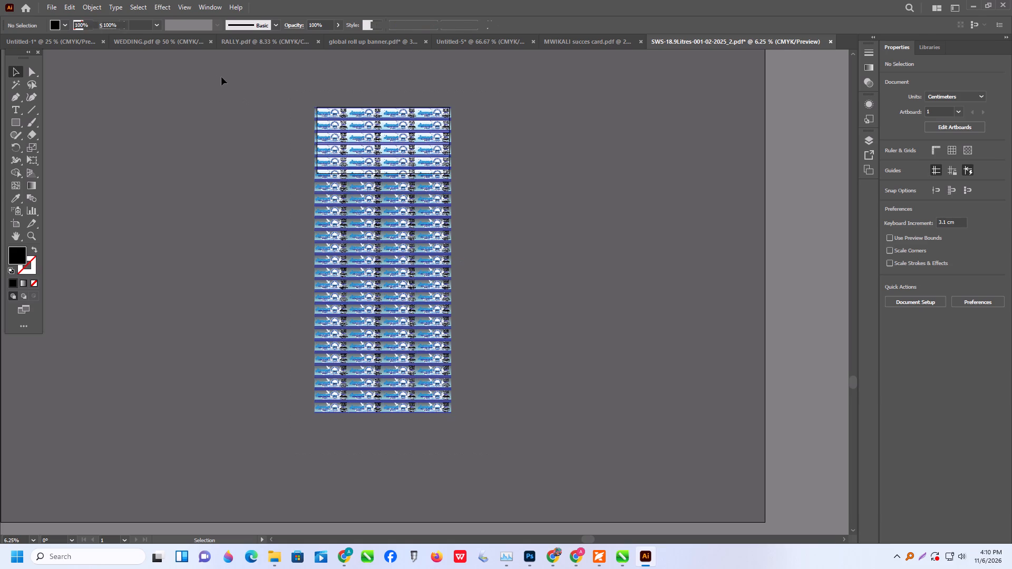
{"action": "left_click_drag", "start_coordinate": [253, 88], "coordinate": [553, 489]}
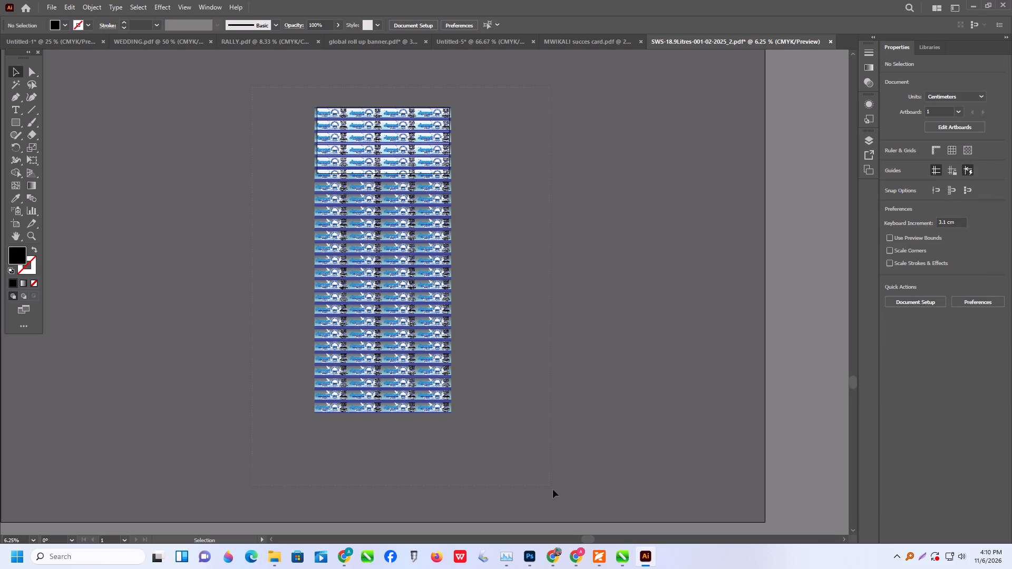
{"action": "left_click_drag", "start_coordinate": [553, 489], "coordinate": [563, 507]}
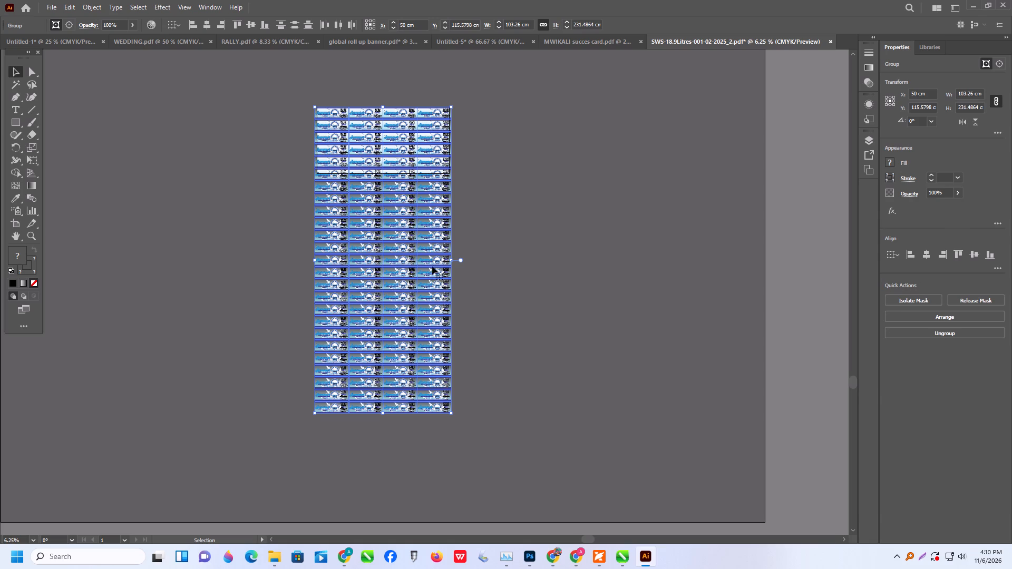
{"action": "left_click", "coordinate": [91, 9]}
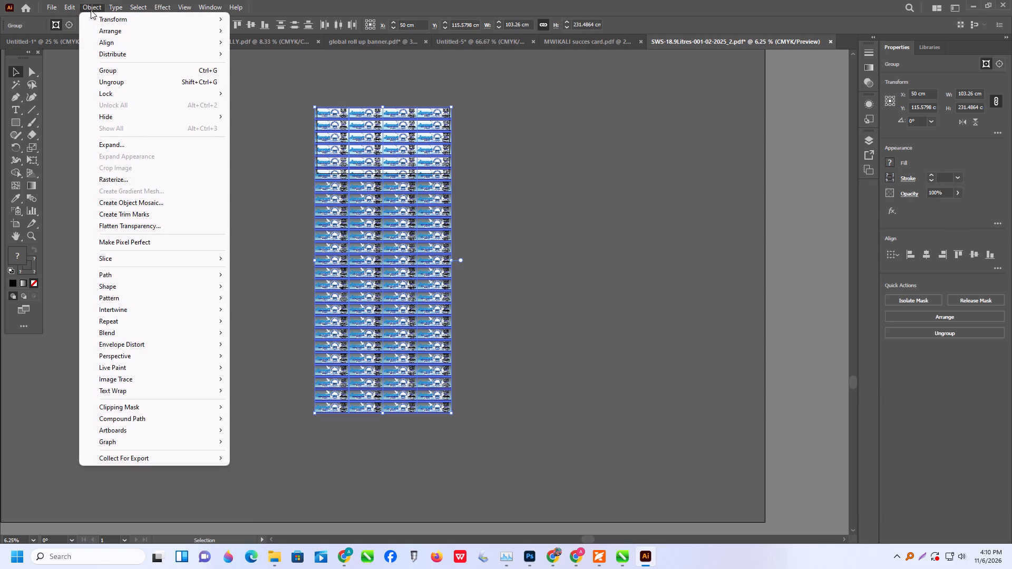
{"action": "left_click", "coordinate": [132, 433]}
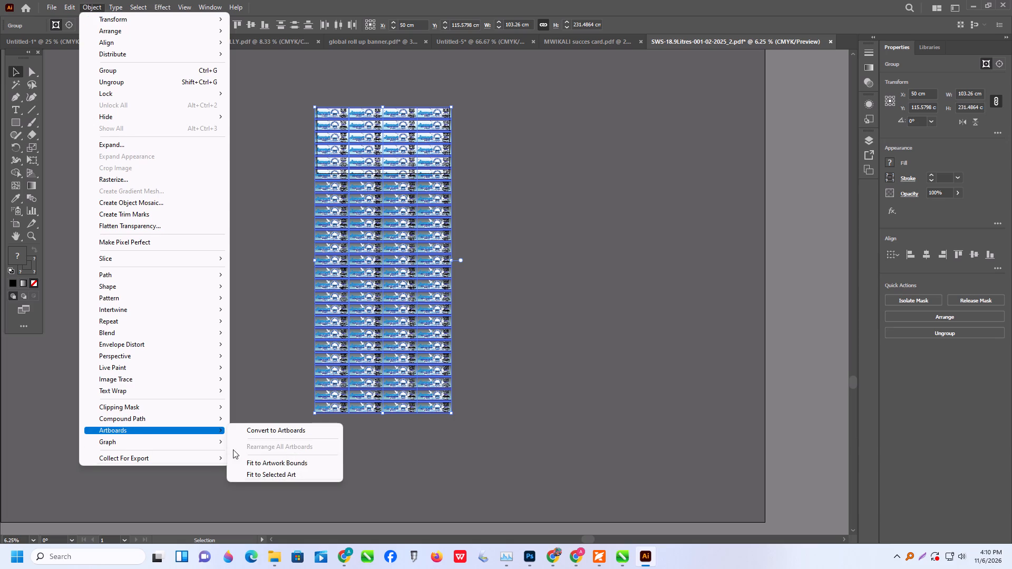
{"action": "left_click", "coordinate": [267, 472]}
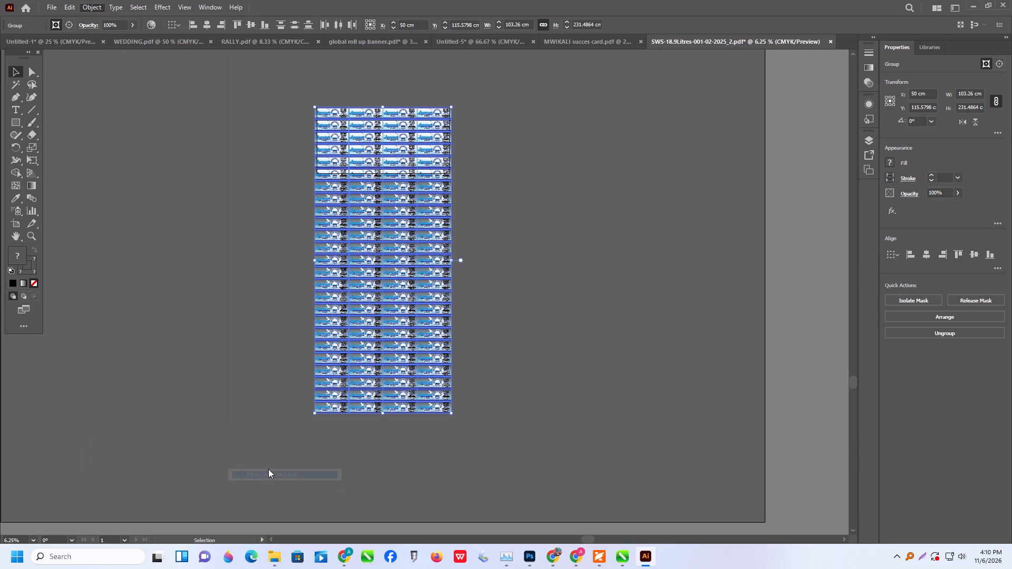
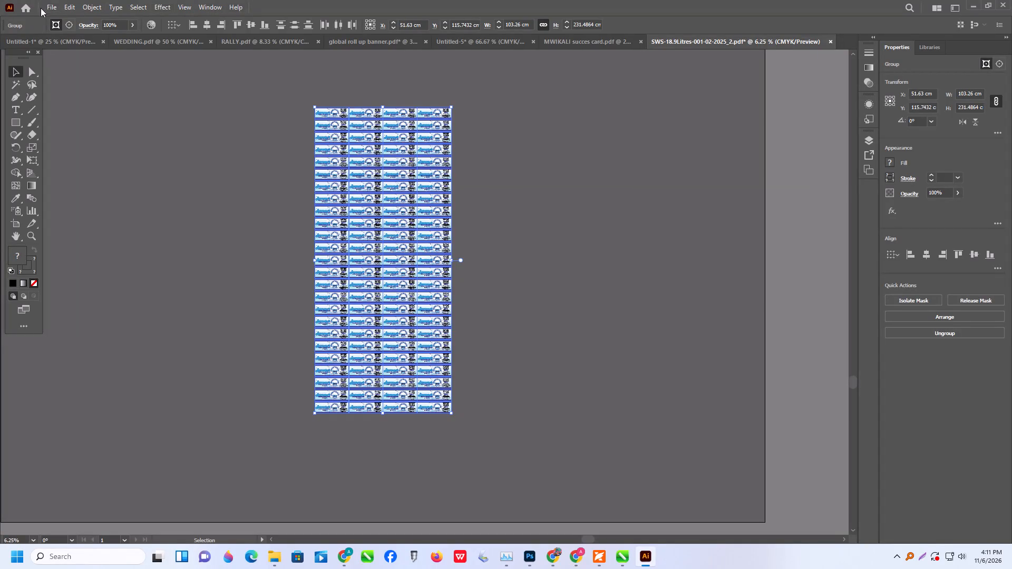
Start saving the label document under a new name, choosing the ALEKH folder on Local Disk (D:) as the destination.
{"action": "left_click", "coordinate": [56, 6]}
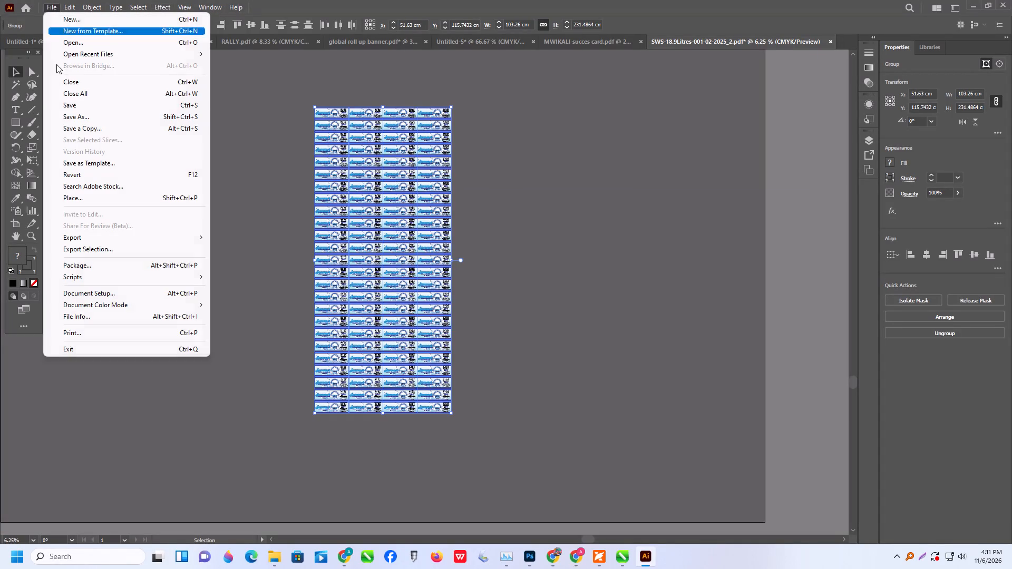
{"action": "left_click", "coordinate": [86, 113]}
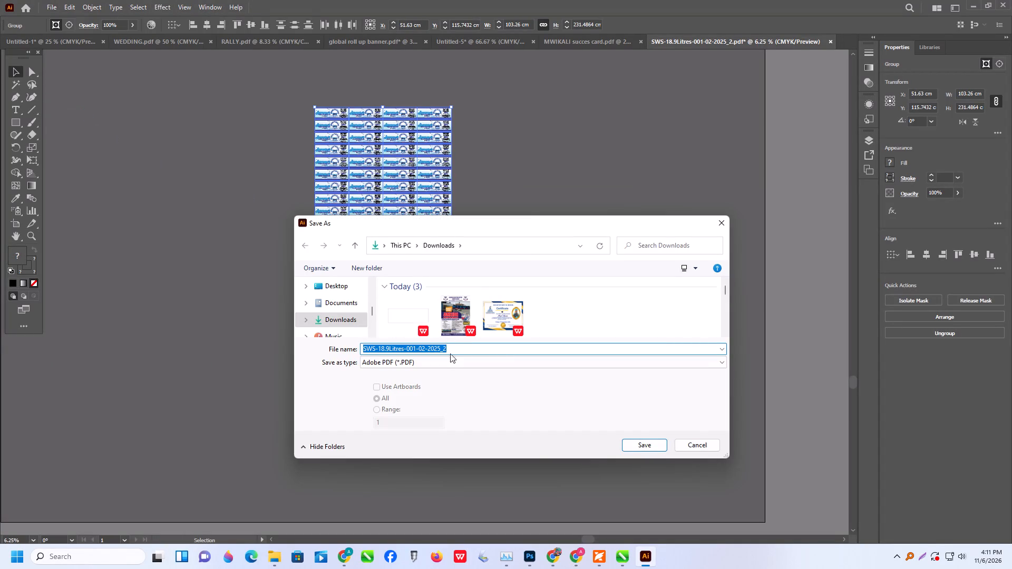
{"action": "scroll", "coordinate": [355, 334], "scroll_direction": "down", "scroll_amount": 2}
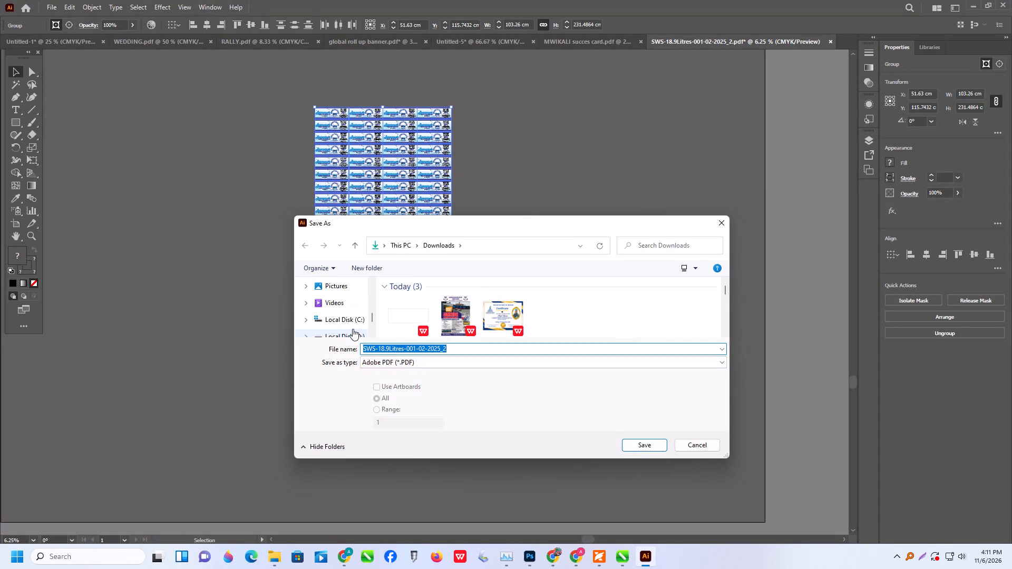
{"action": "double_click", "coordinate": [352, 330]}
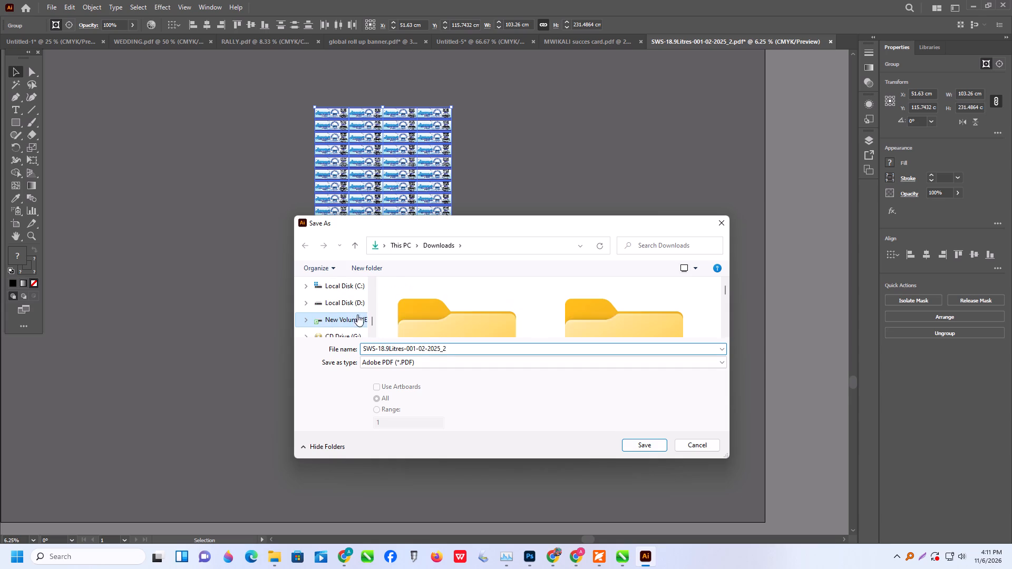
{"action": "scroll", "coordinate": [494, 312], "scroll_direction": "down", "scroll_amount": 2}
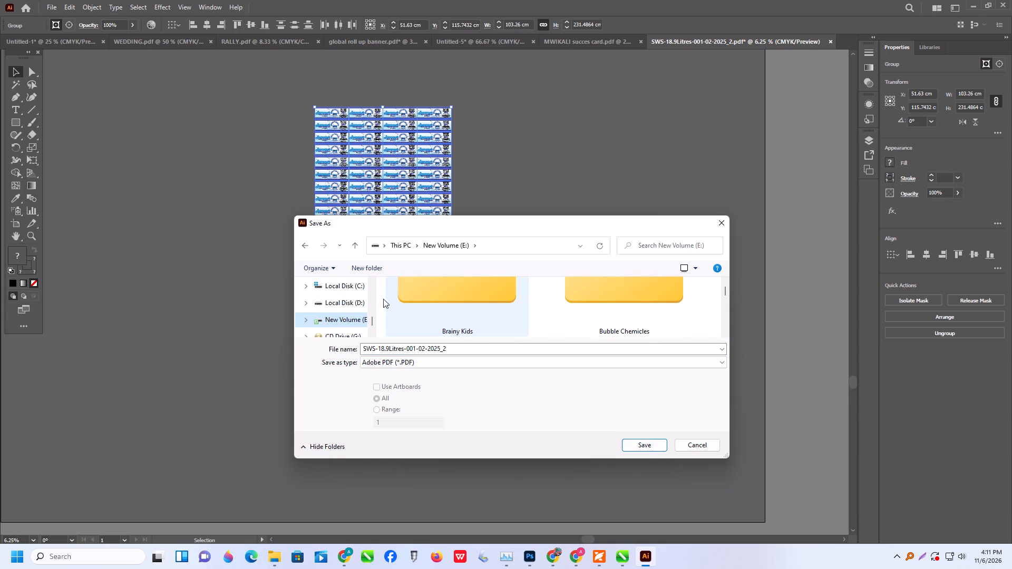
{"action": "double_click", "coordinate": [351, 301]}
{"action": "left_click", "coordinate": [348, 332]}
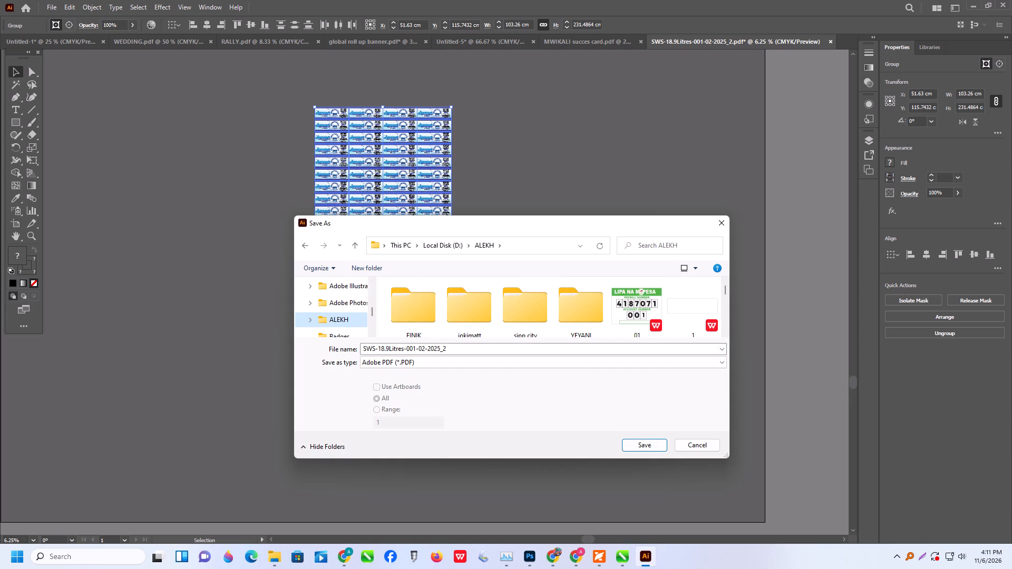
Name the PDF "SWS-18.9Litres-STEVE WATER STICKER 103 BY 232-ALEX" and save it.
{"action": "left_click", "coordinate": [452, 349]}
{"action": "left_click", "coordinate": [412, 346]}
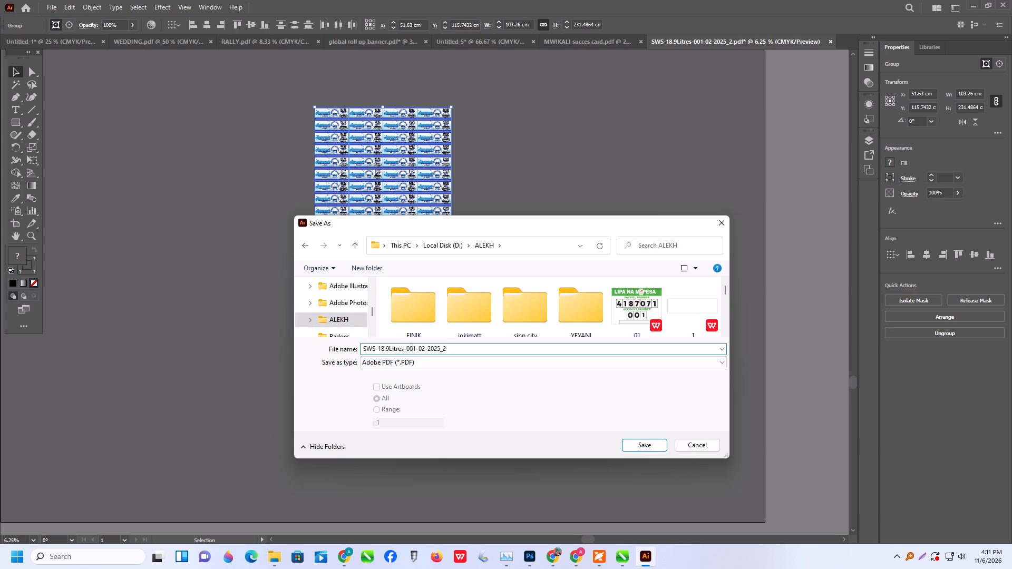
{"action": "left_click_drag", "start_coordinate": [406, 346], "coordinate": [501, 356]}
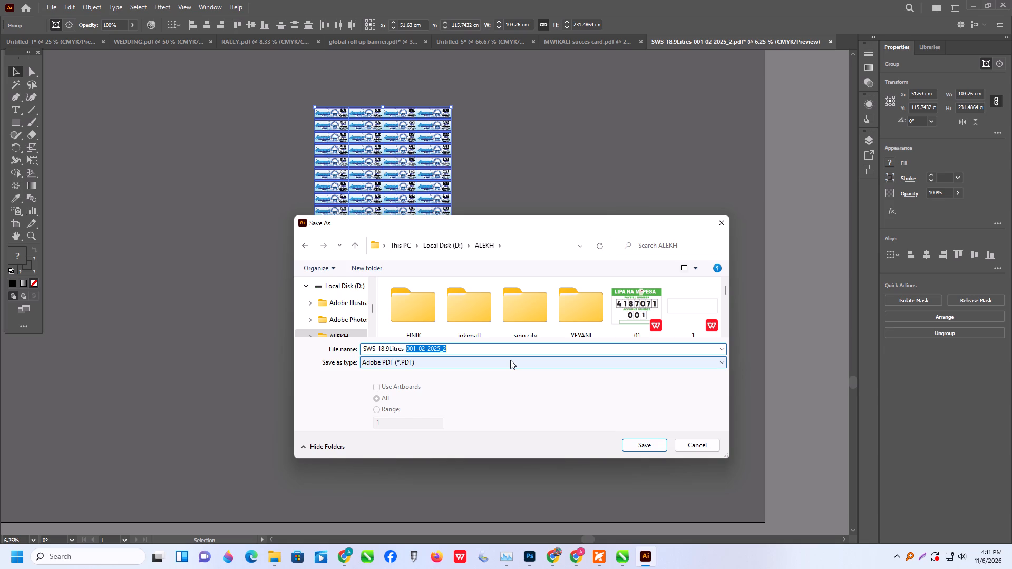
{"action": "type", "text": "STE"}
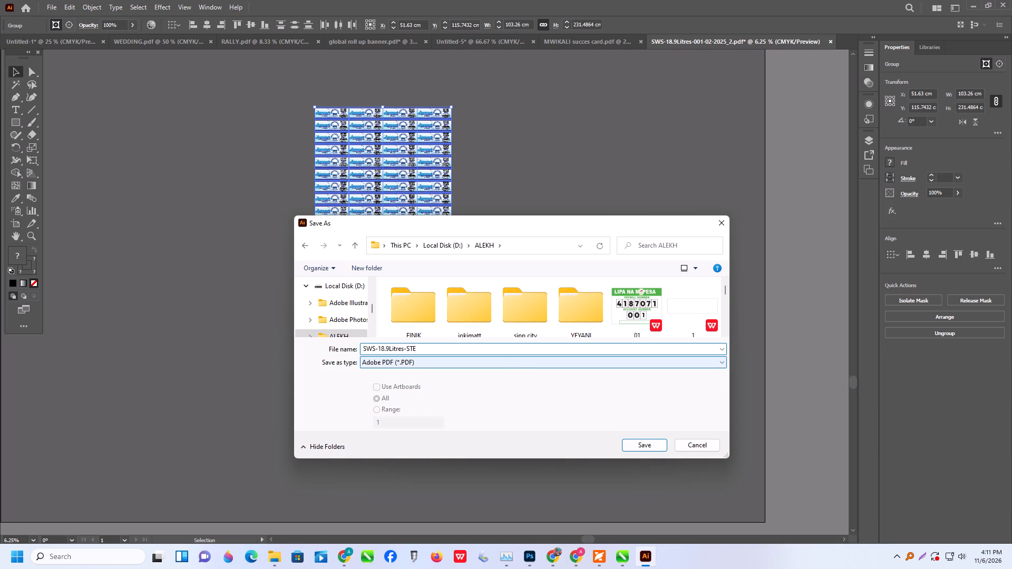
{"action": "type", "text": "VE WATER STICKER"}
{"action": "key", "text": "space"}
{"action": "type", "text": "103 BY"}
{"action": "key", "text": "space"}
{"action": "type", "text": "232"}
{"action": "type", "text": "-ALEX"}
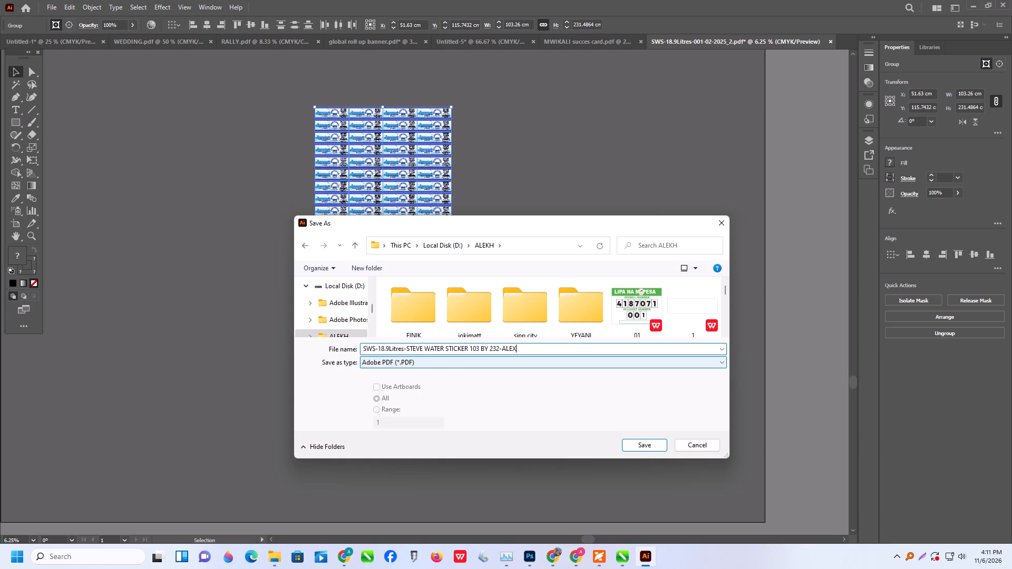
{"action": "left_click", "coordinate": [647, 447]}
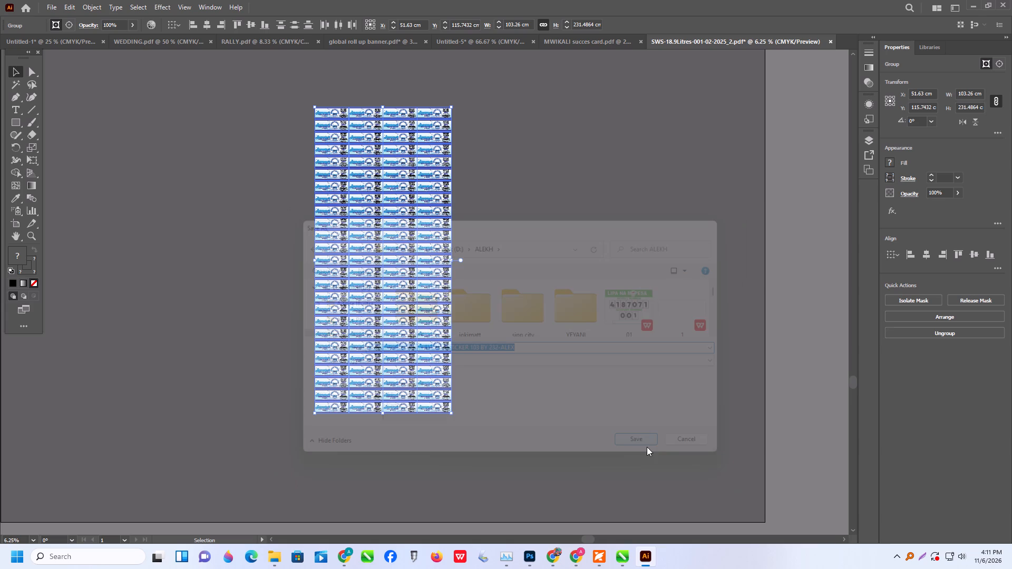